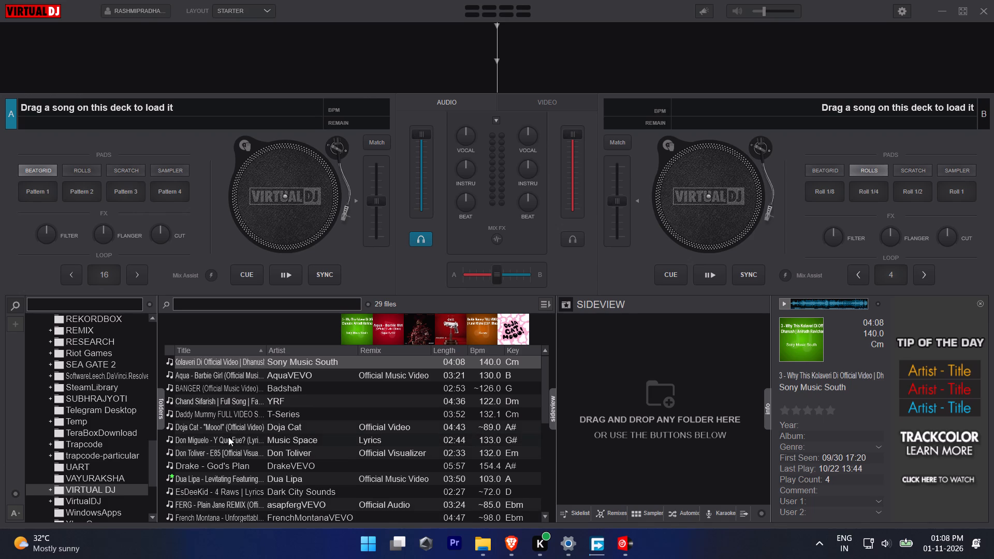
Load Dua Lipa's "Levitating" (Official Music Video) from the VIRTUAL DJ folder onto deck B.
scroll(283, 441, down, 1)
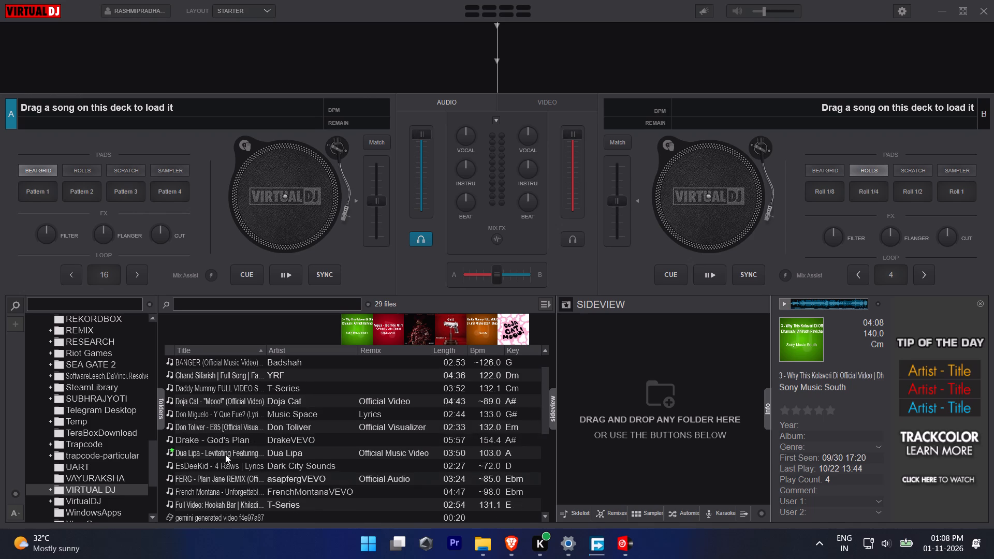
drag(248, 450, 721, 197)
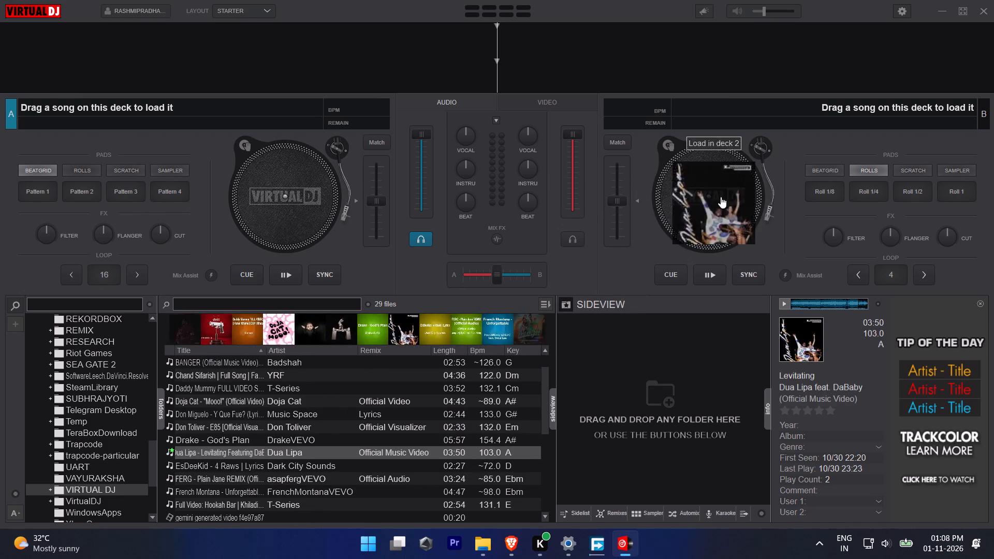
drag(721, 197, 726, 188)
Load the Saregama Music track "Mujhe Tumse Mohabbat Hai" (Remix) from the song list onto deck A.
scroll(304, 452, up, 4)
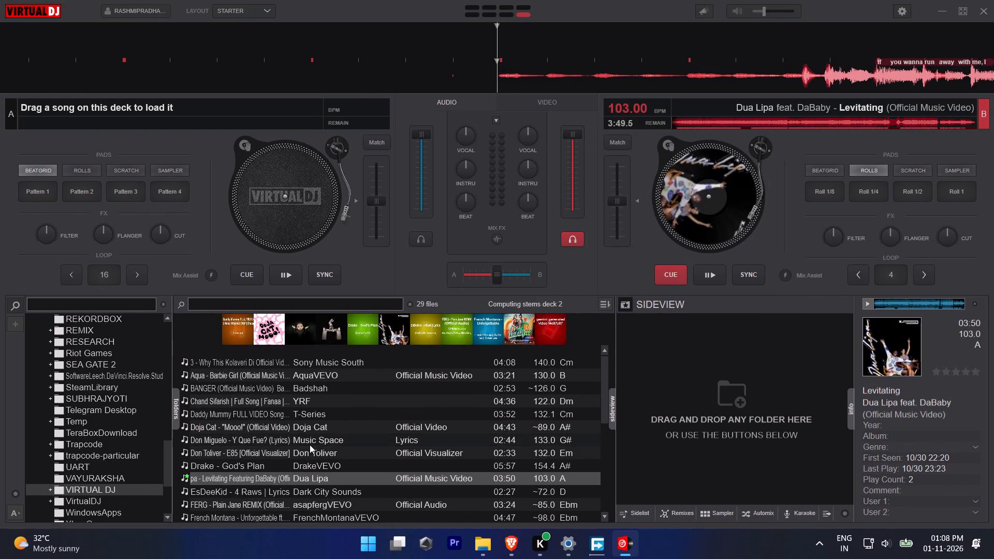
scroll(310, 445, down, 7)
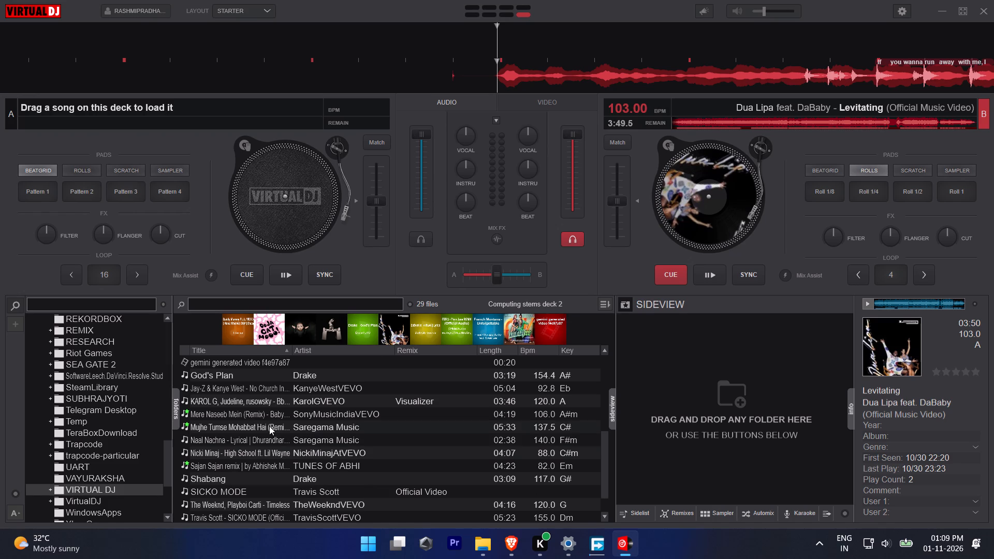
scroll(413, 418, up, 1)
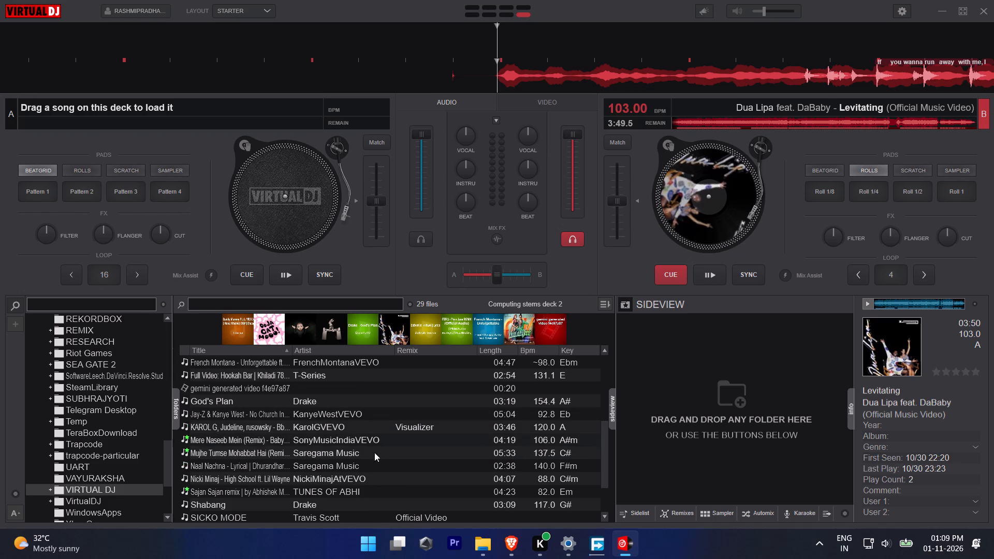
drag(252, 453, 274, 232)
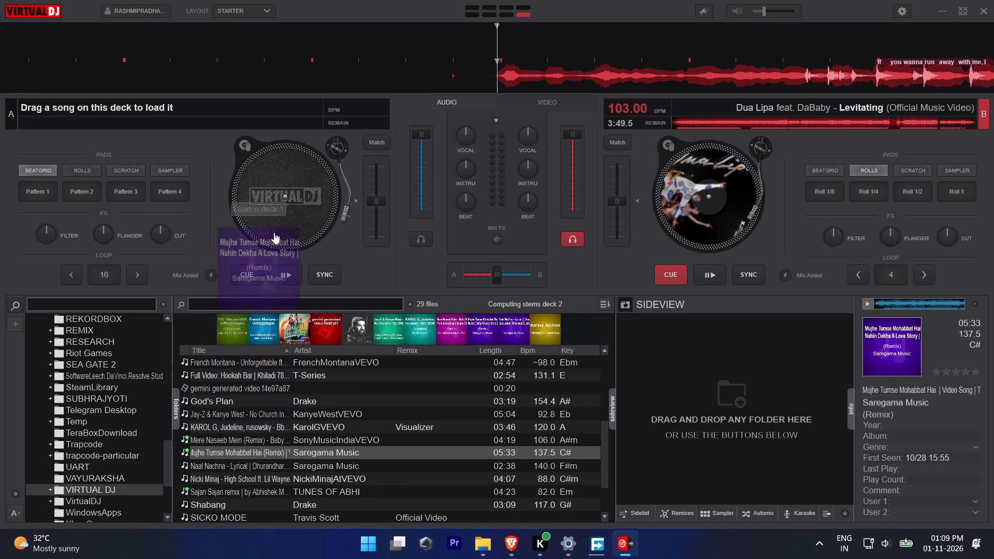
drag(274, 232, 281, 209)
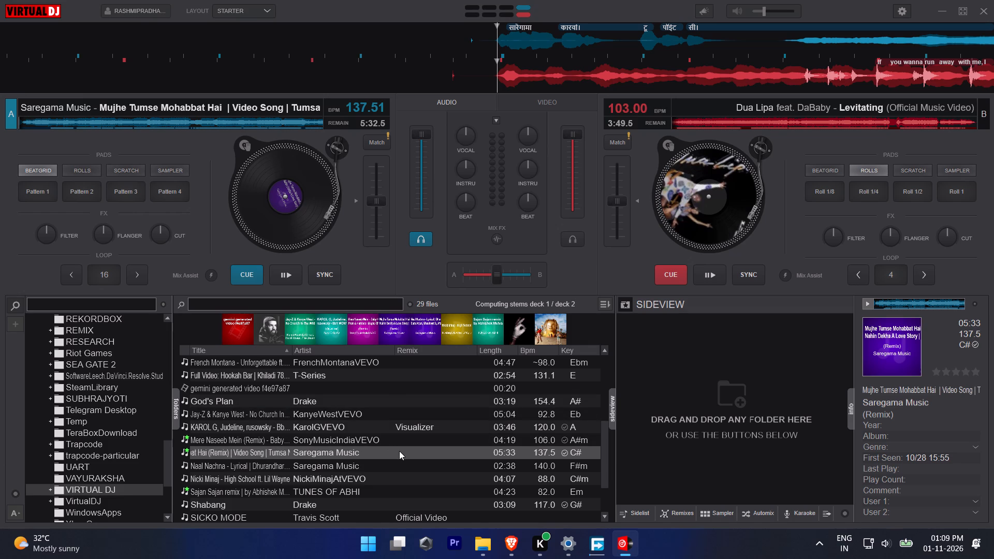
Replace the track on deck A with "Mere Naseeb Mein" (Remix) by SonyMusicIndiaVEVO.
drag(286, 439, 331, 194)
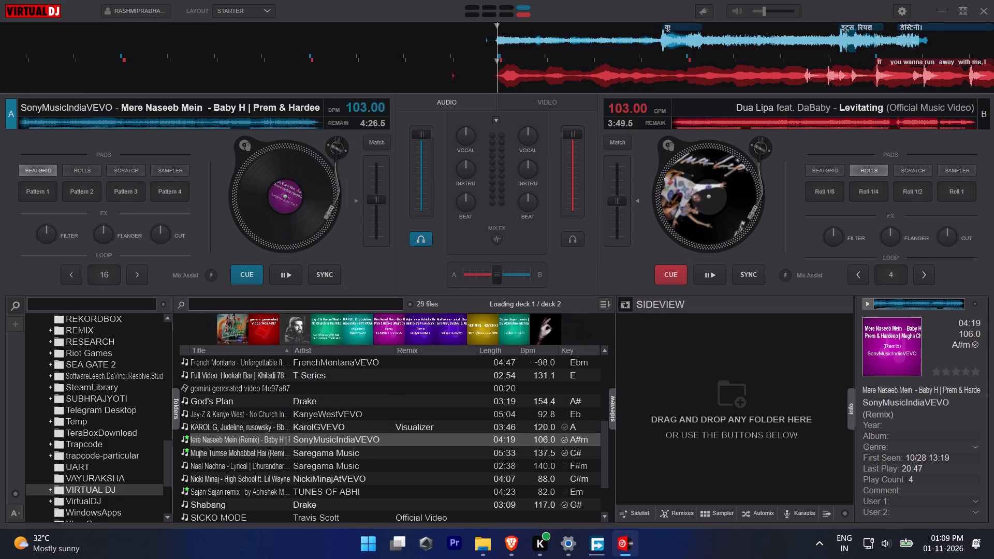
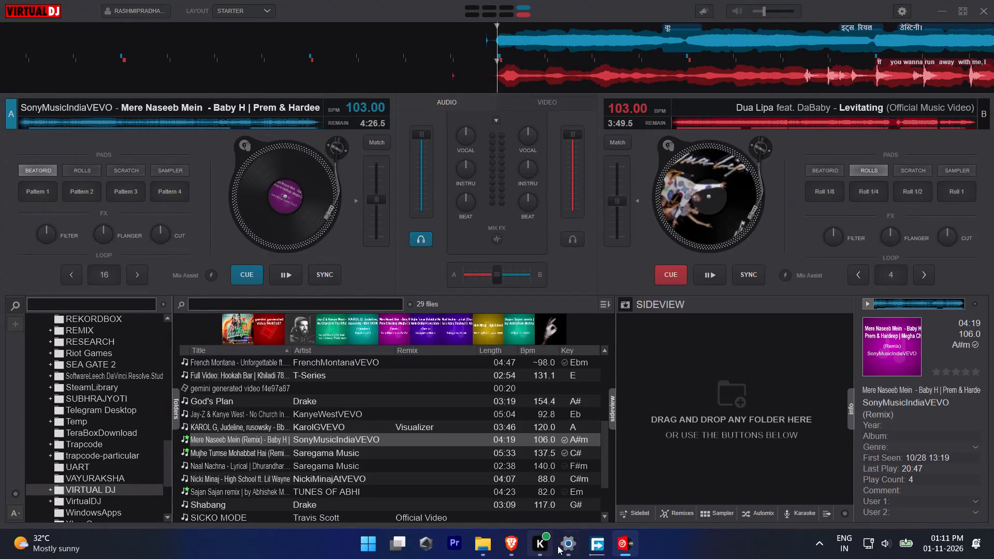
Switch to Brave, pause the "Sajan Sajan remix" video on YouTube, and return to VirtualDJ.
click(511, 545)
drag(367, 292, 358, 311)
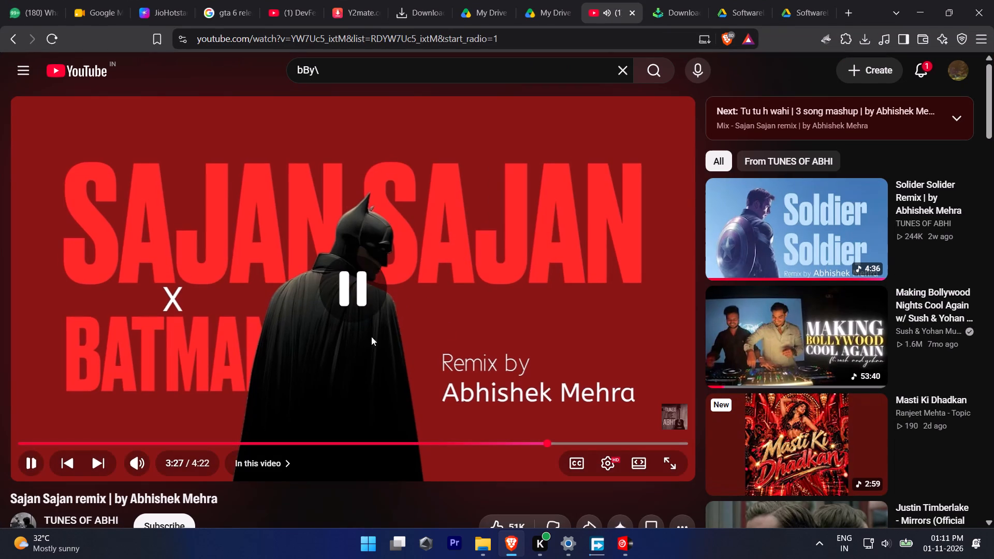
click(618, 549)
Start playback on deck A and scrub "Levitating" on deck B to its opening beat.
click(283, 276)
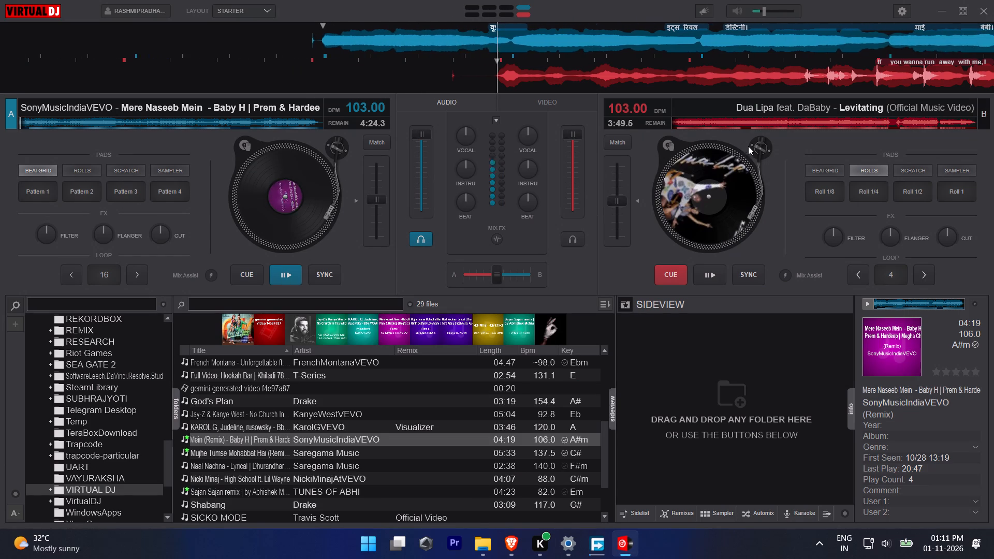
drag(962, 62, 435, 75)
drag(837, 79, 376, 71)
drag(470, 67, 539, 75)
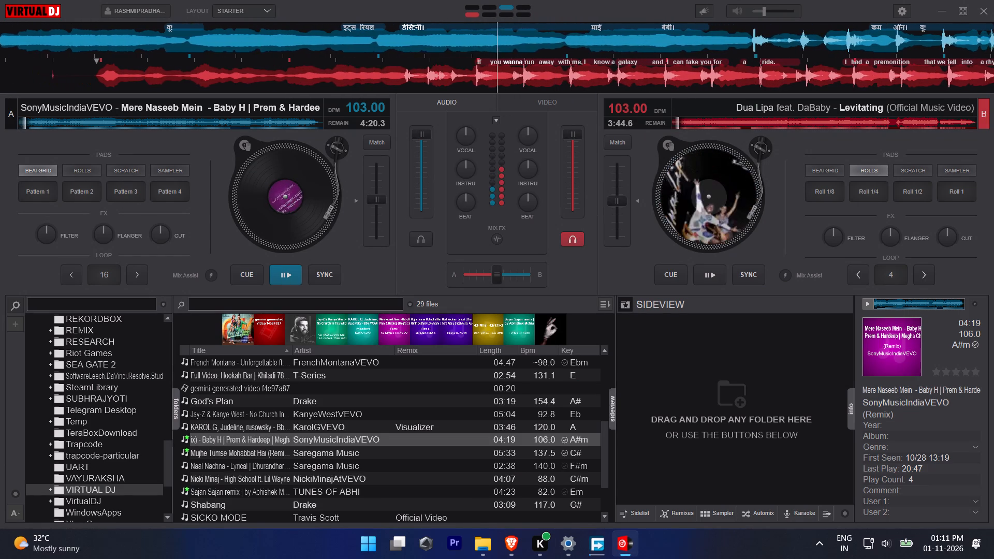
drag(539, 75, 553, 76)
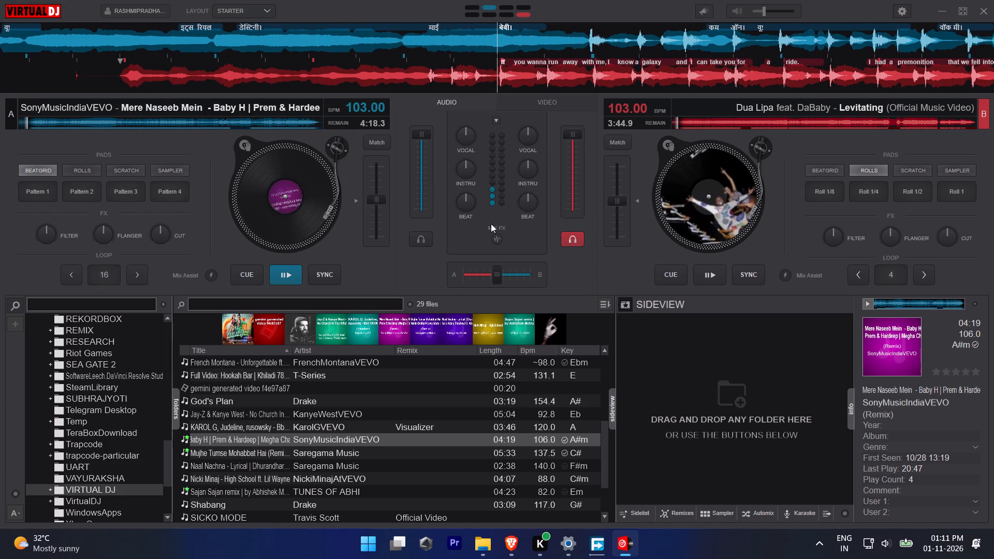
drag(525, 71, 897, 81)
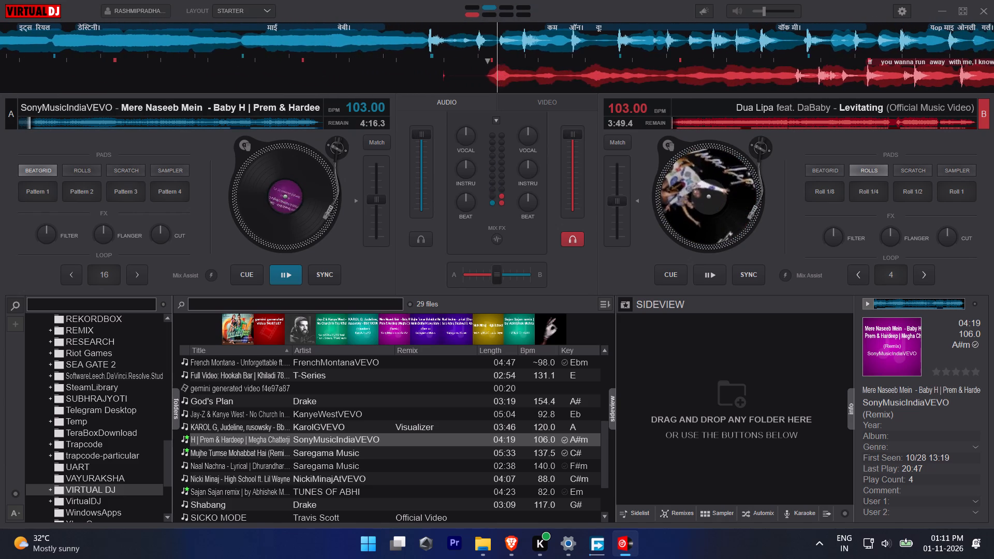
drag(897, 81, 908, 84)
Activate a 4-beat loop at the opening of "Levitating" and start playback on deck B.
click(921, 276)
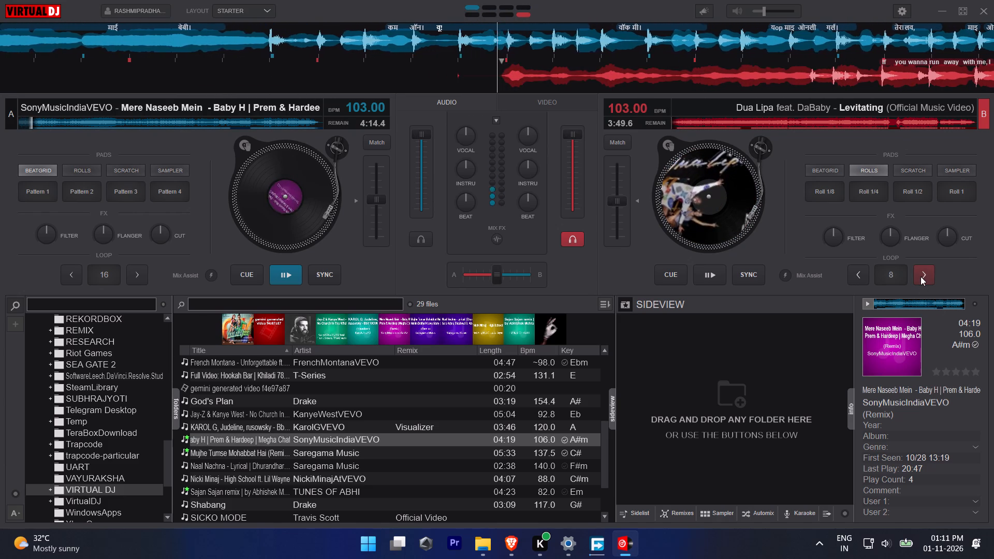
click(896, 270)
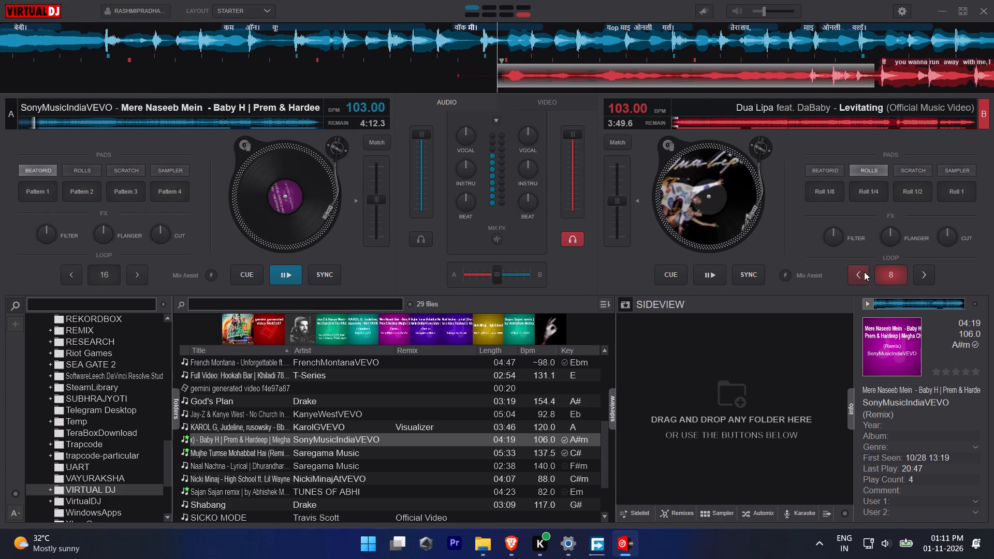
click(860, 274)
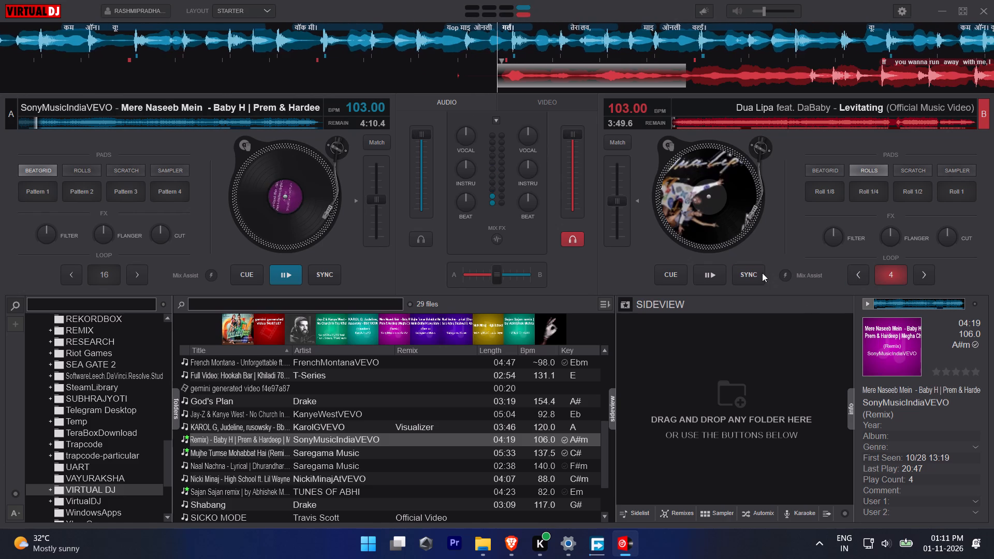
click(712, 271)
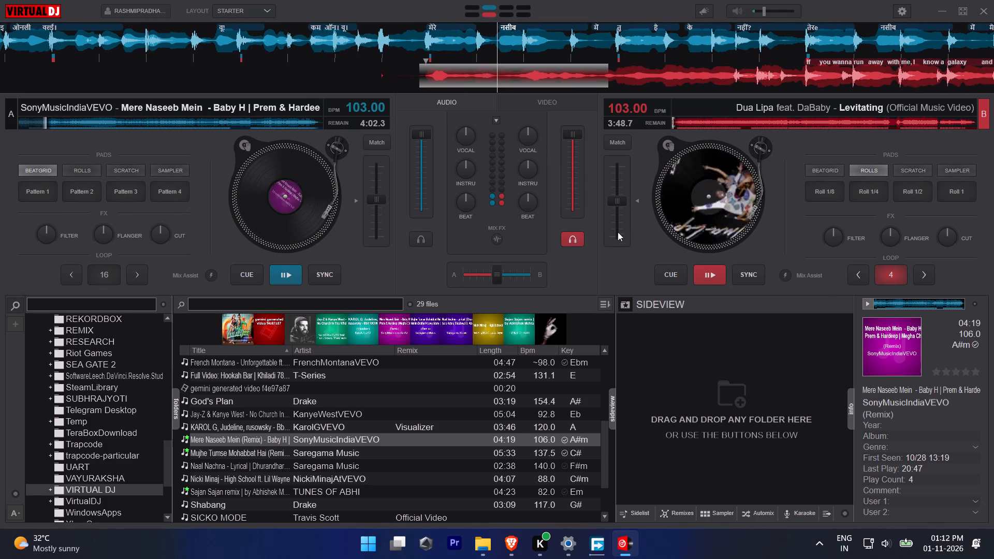
Cut the instruments on deck A and the beat on deck B.
drag(469, 169, 428, 262)
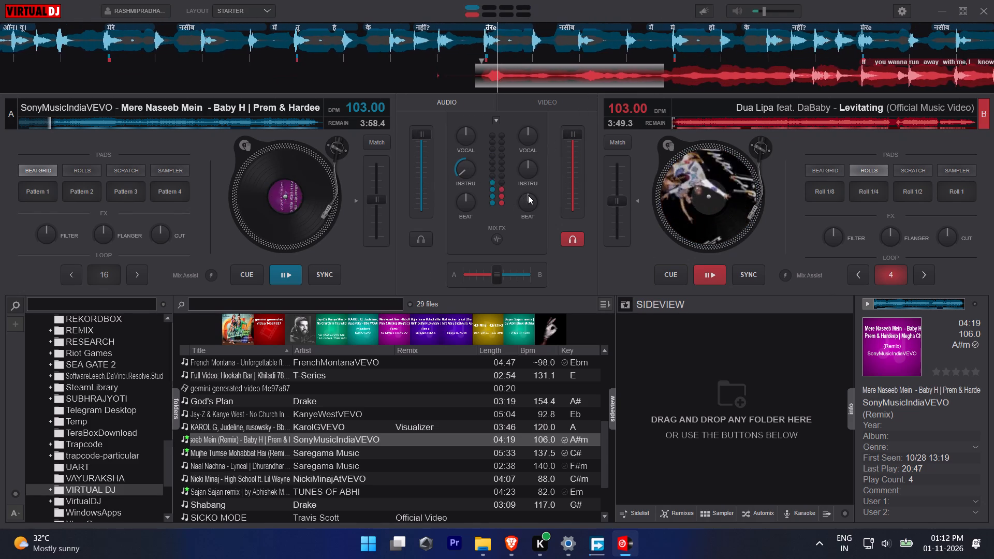
drag(532, 197, 516, 260)
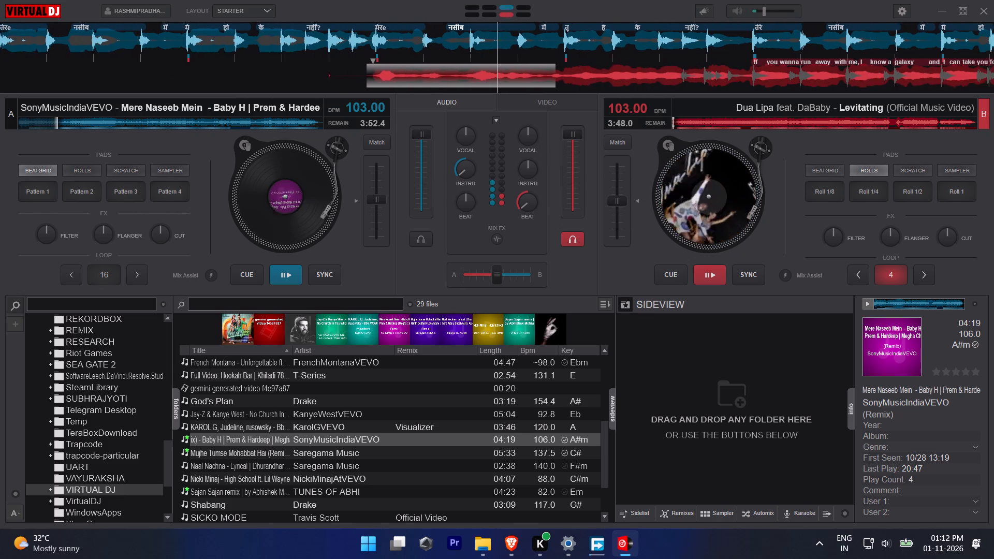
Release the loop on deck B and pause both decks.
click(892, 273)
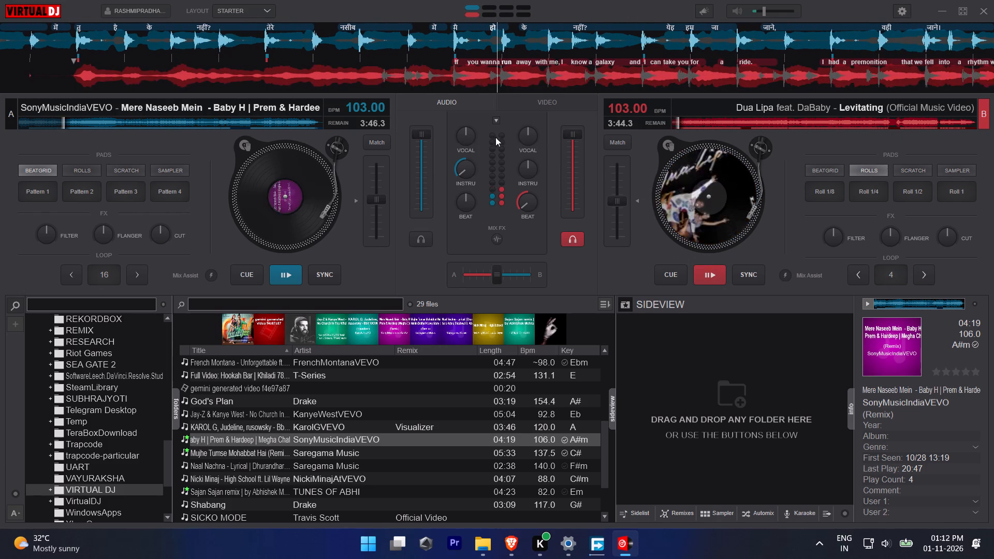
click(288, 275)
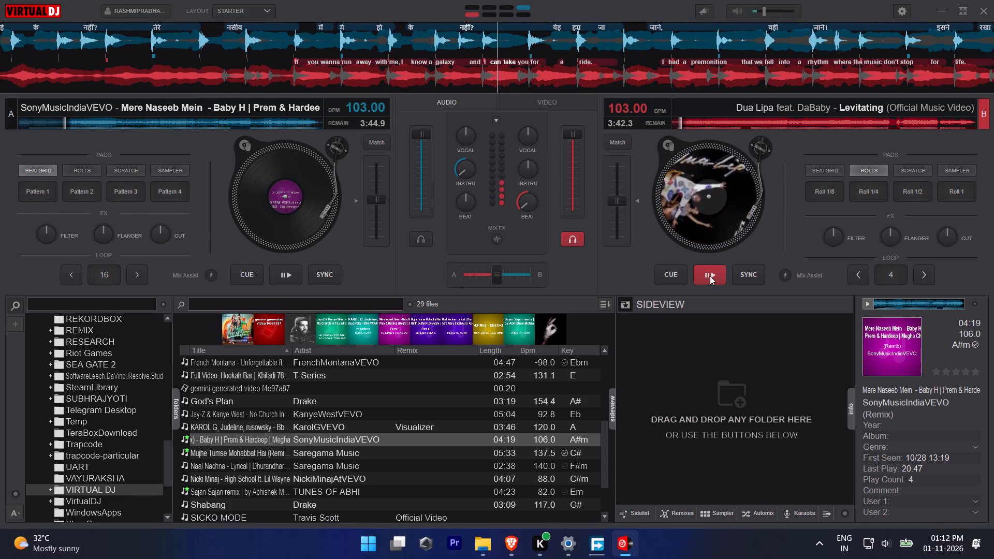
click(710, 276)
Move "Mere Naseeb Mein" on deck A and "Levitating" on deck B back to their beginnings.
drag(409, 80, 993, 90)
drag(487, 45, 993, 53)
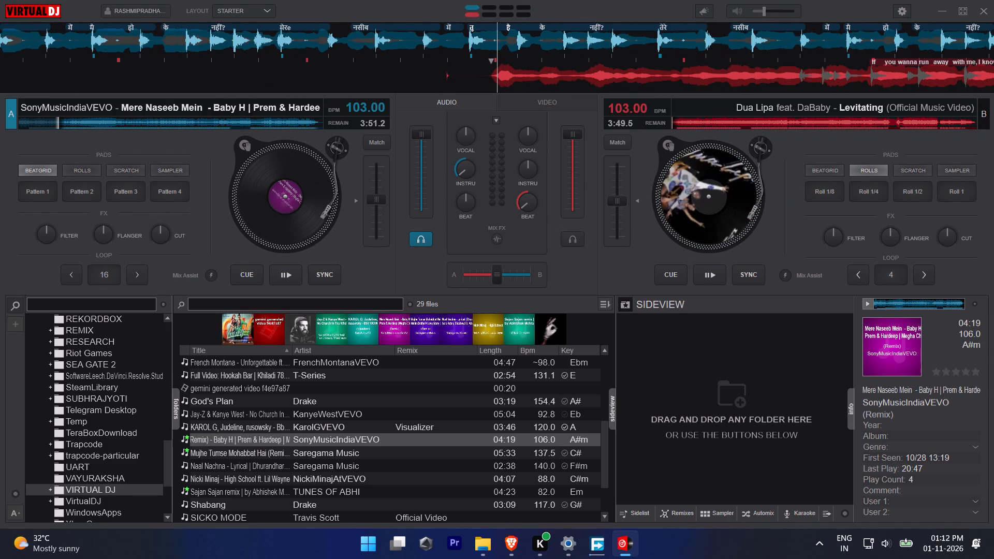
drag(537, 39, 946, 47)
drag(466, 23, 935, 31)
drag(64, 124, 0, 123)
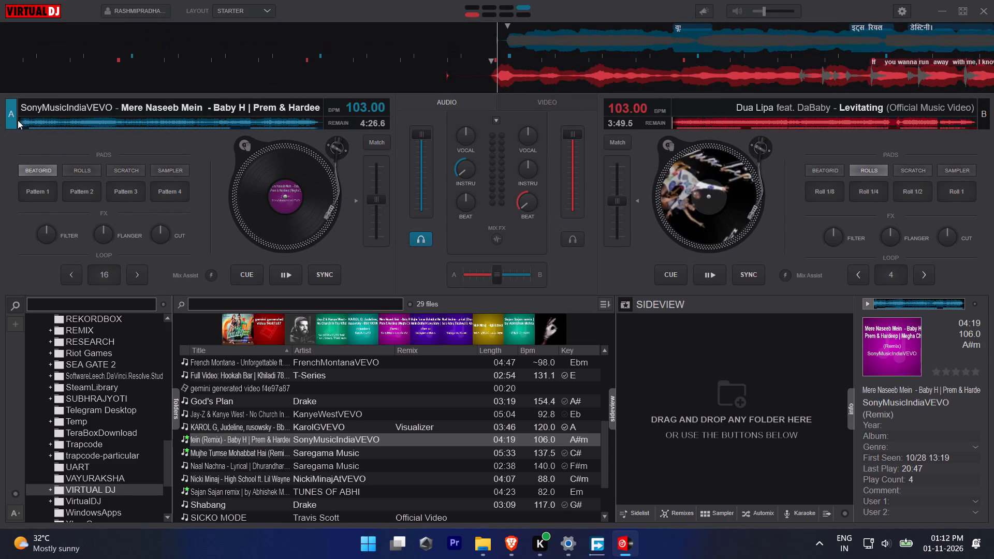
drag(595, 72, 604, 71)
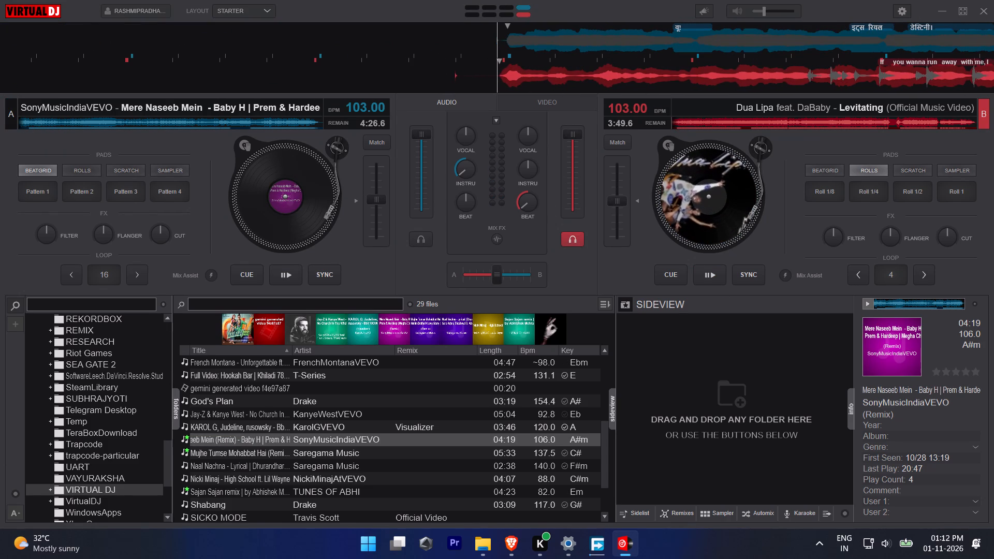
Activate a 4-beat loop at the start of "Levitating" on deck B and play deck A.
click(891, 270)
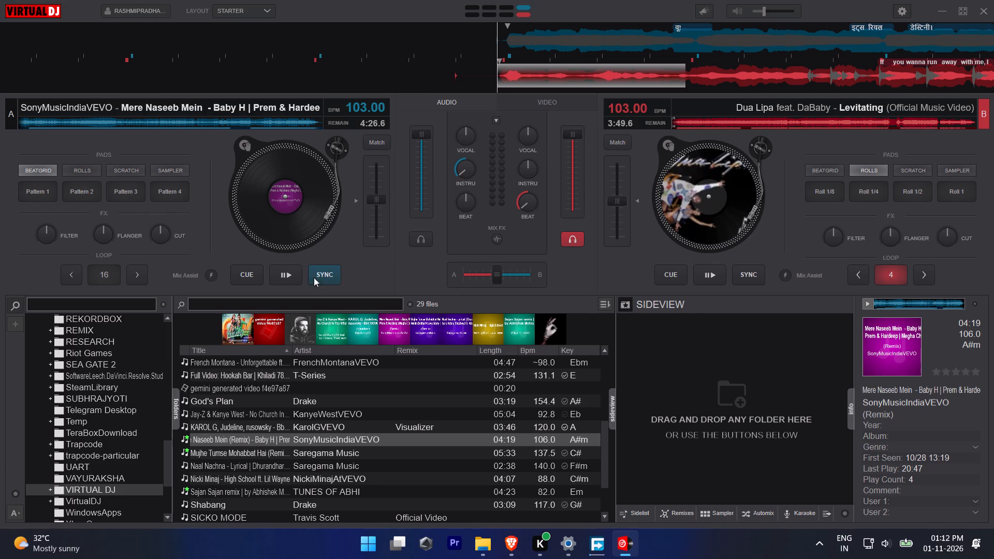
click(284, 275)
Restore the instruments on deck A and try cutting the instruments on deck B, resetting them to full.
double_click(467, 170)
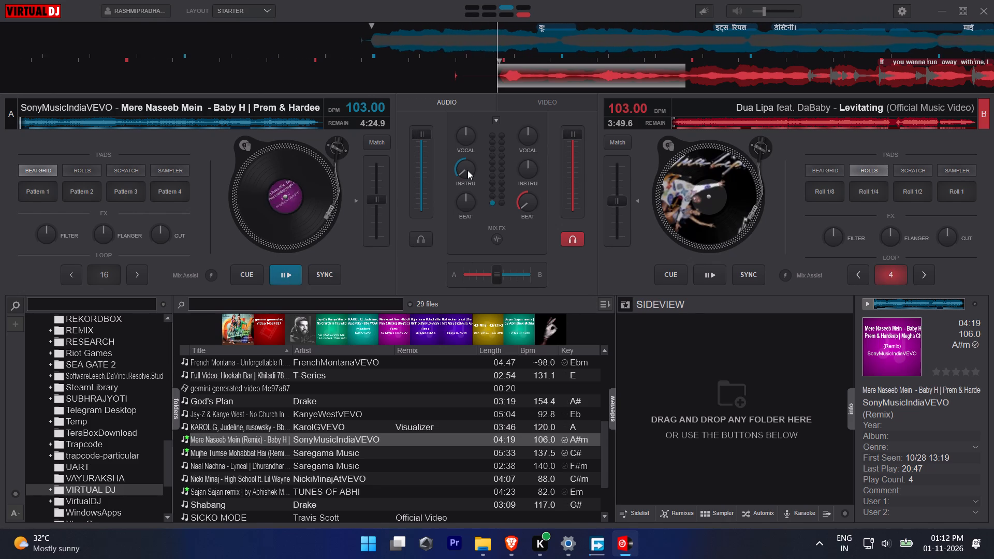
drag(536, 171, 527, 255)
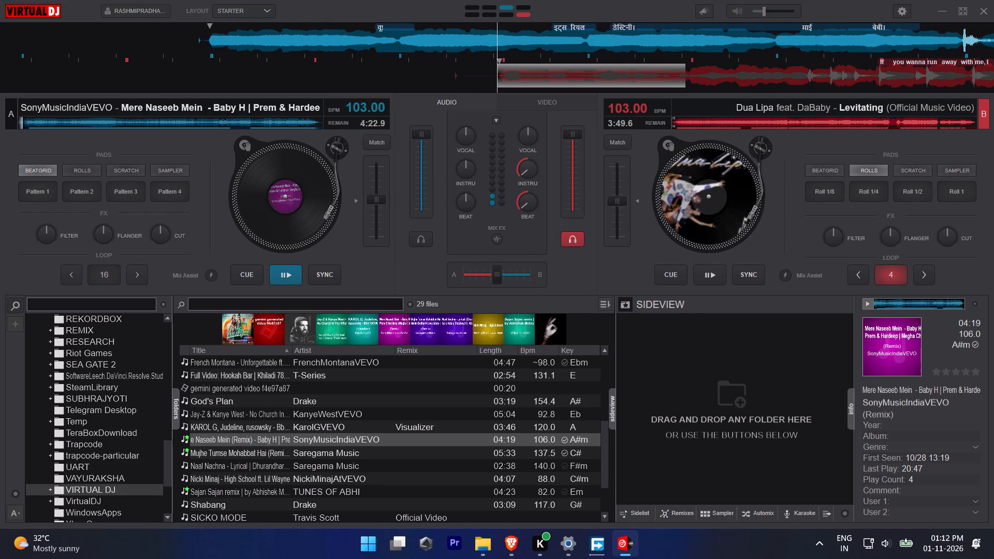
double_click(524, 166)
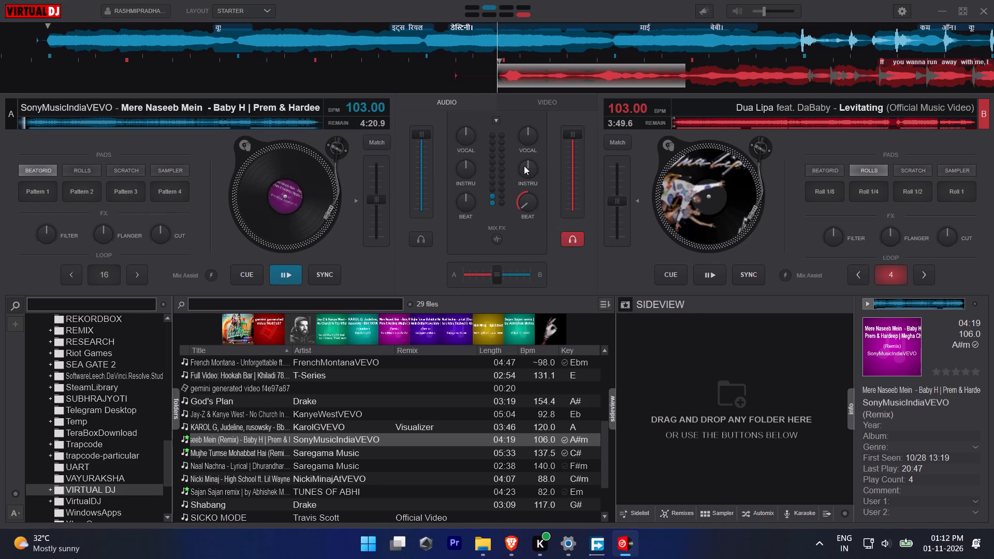
Start playback on deck B and extend its active loop to 8 beats.
click(712, 275)
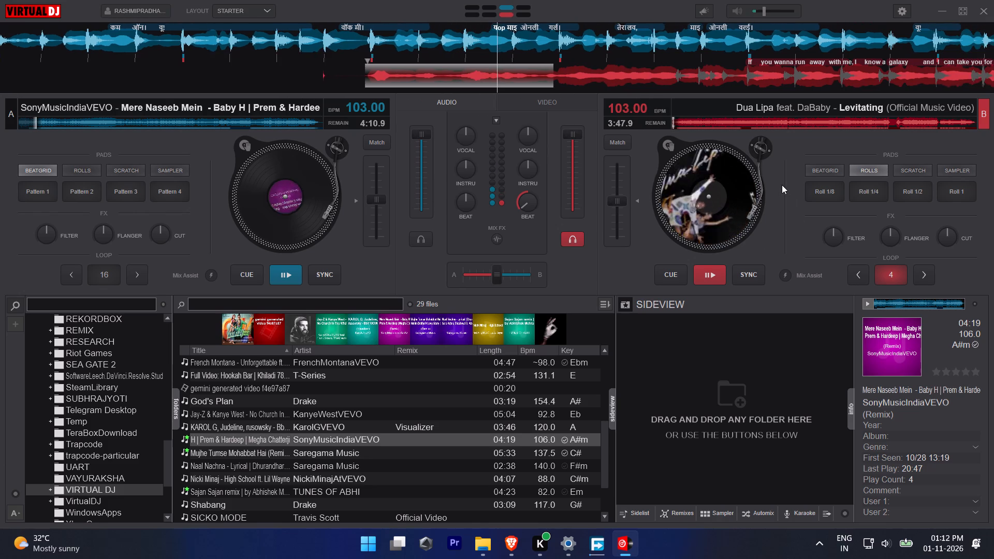
click(928, 278)
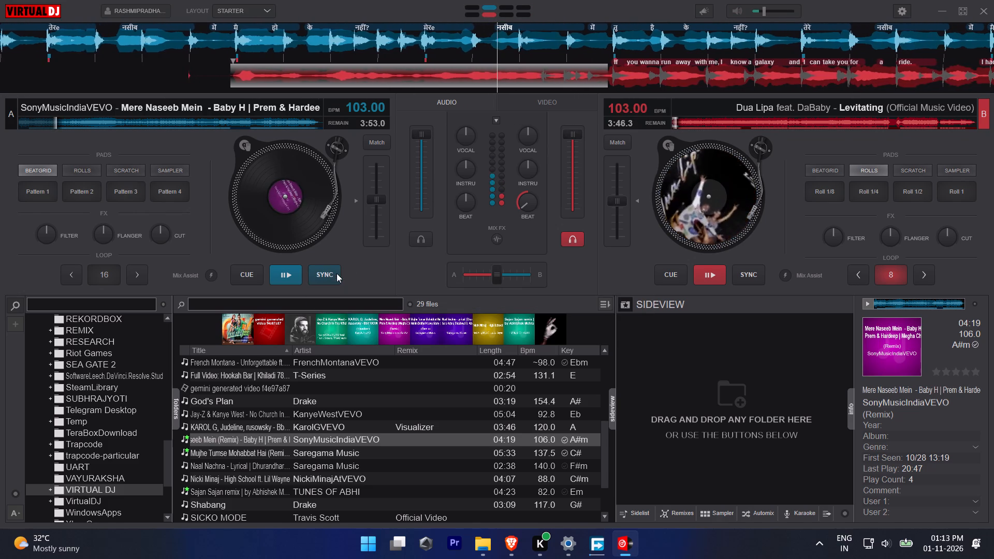
Release the 8-beat loop on deck B and pause both decks.
click(895, 276)
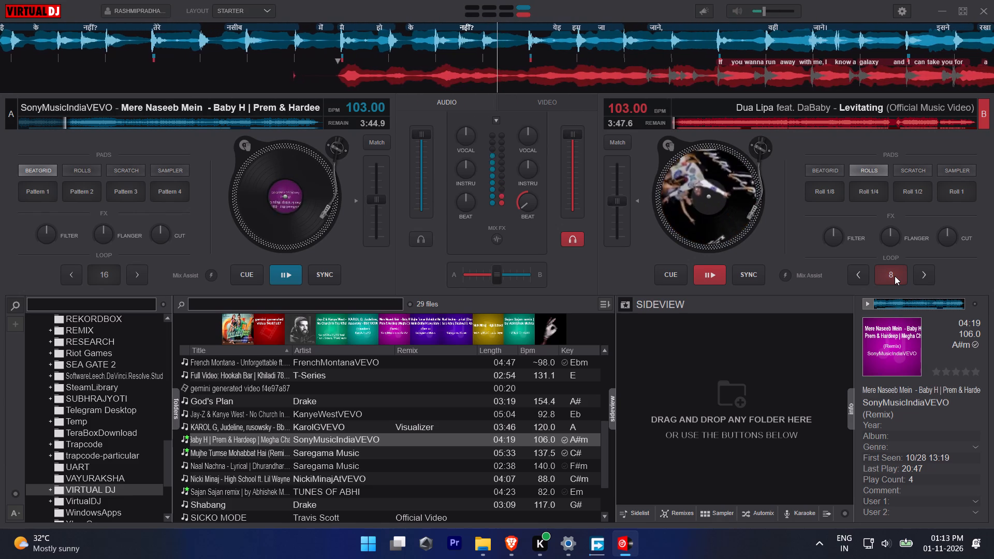
click(292, 272)
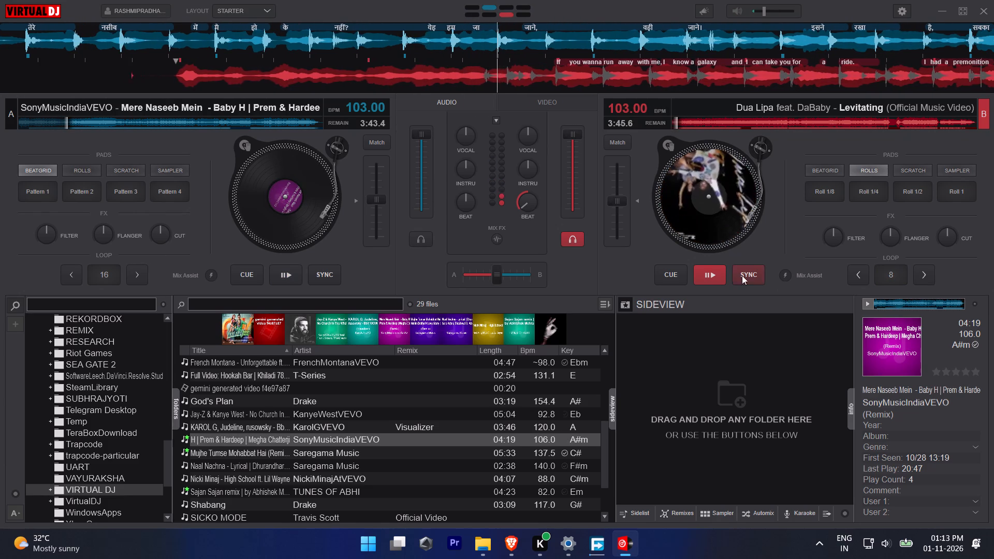
click(715, 278)
Rewind both "Mere Naseeb Mein" and "Levitating" to the very start of their tracks.
drag(79, 126, 0, 121)
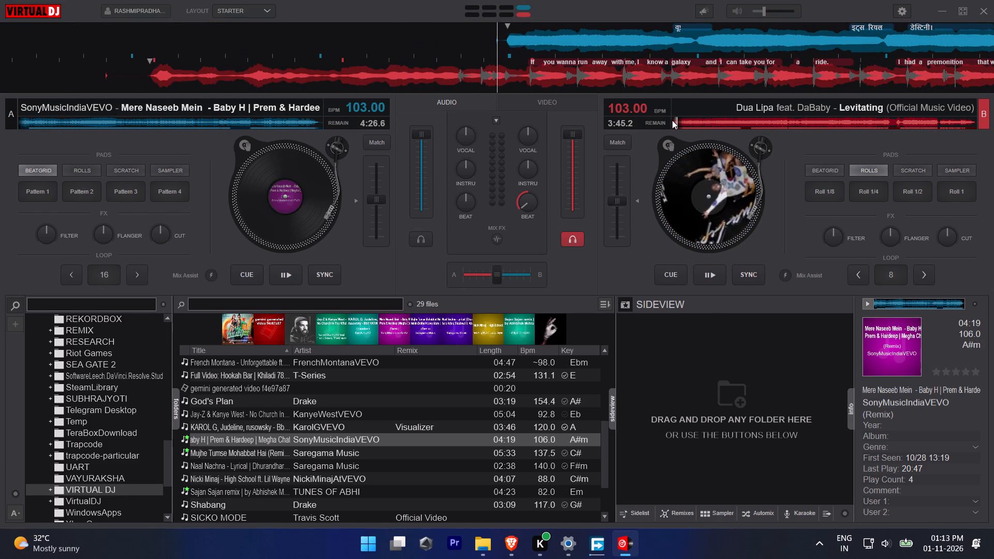
drag(672, 120, 578, 125)
Play "Mere Naseeb Mein" on deck A from the start and cut its instruments.
click(283, 276)
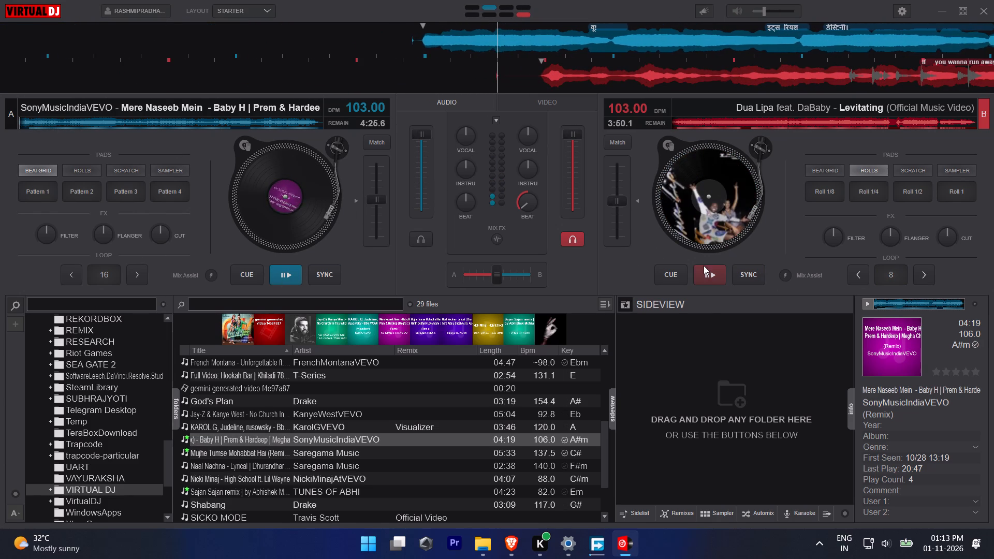
drag(470, 173, 455, 293)
click(464, 169)
drag(464, 169, 464, 176)
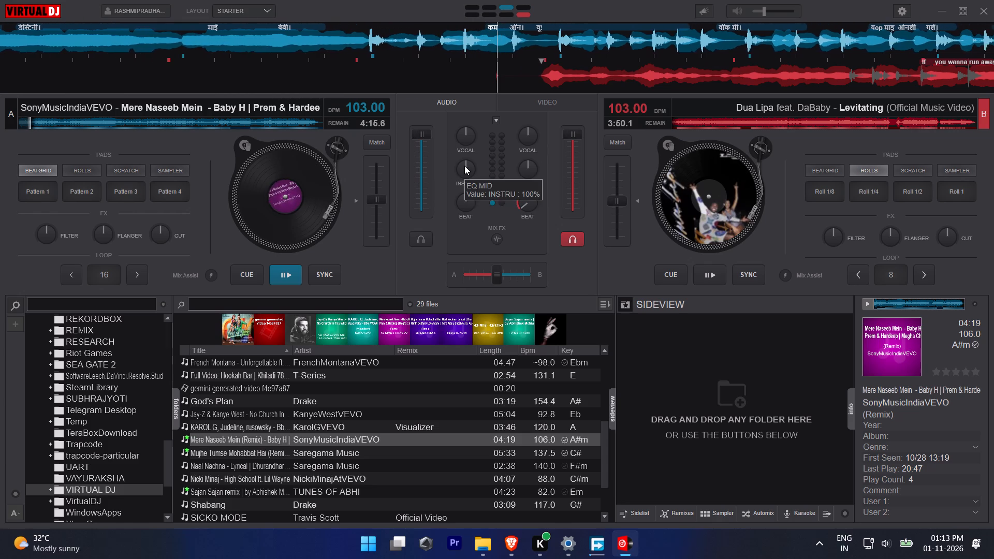
drag(470, 166, 478, 241)
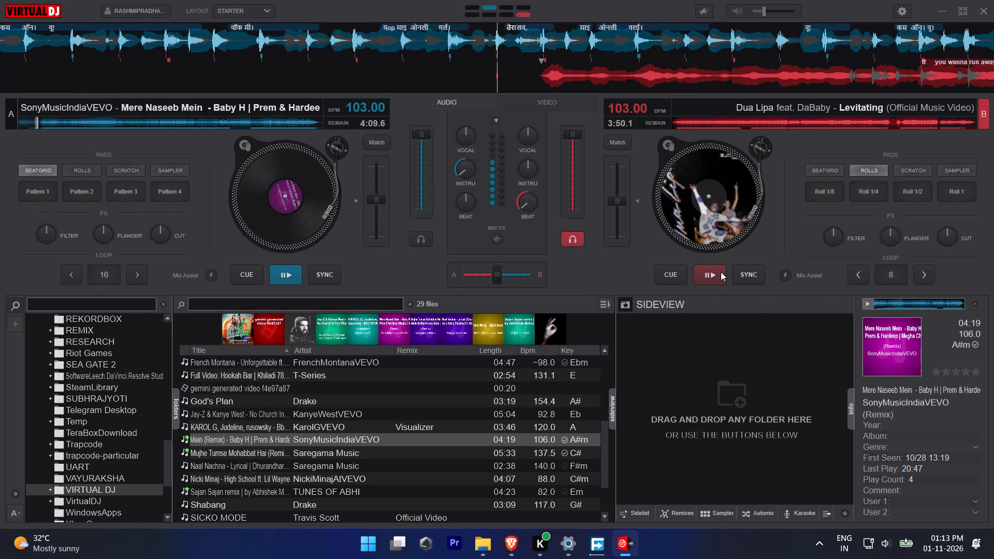
Start "Levitating" on deck B over deck A and cut the vocals on deck A.
click(720, 272)
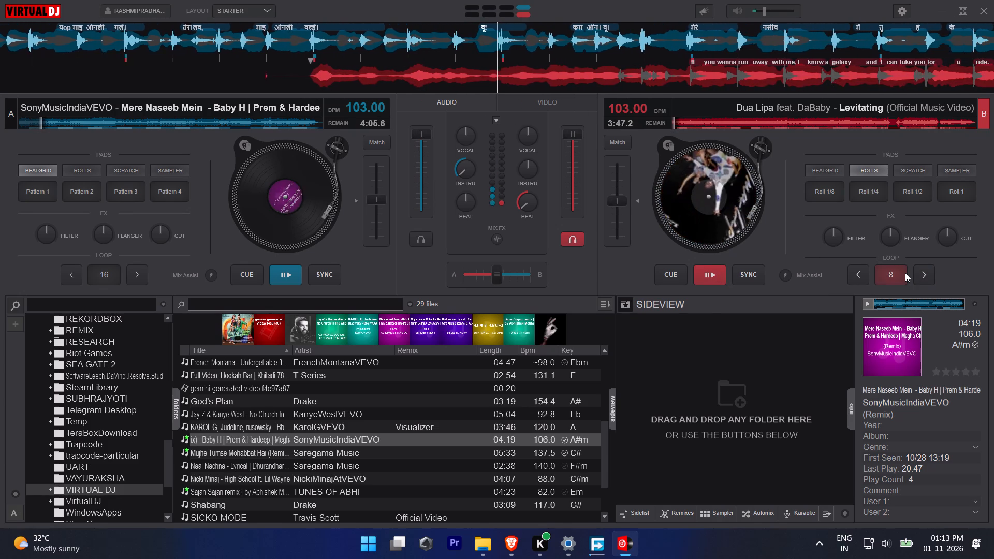
drag(470, 134, 426, 205)
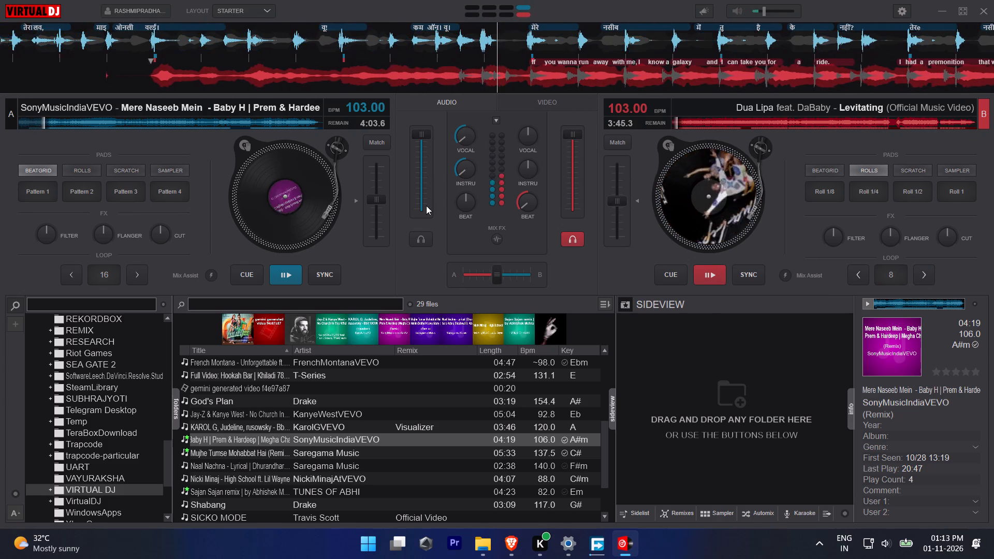
drag(426, 205, 405, 306)
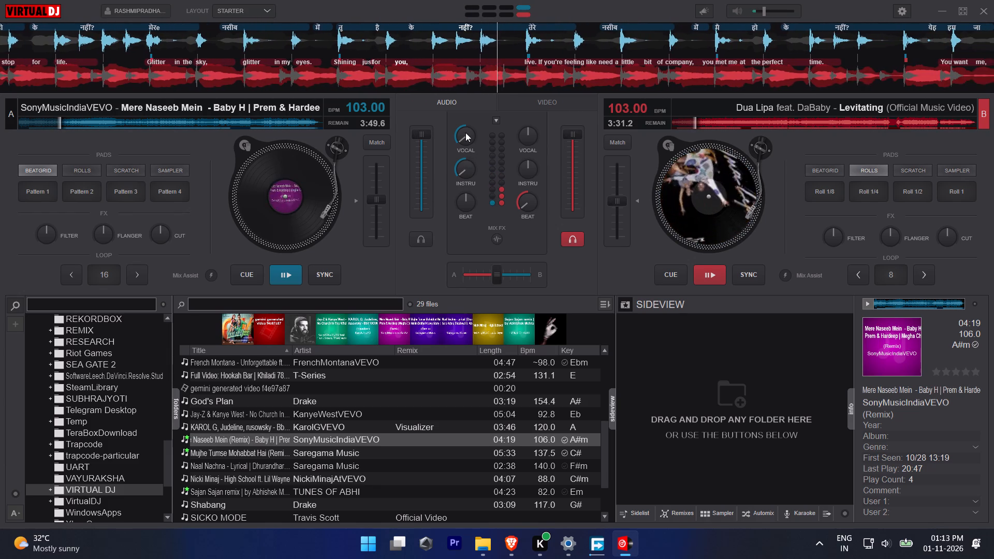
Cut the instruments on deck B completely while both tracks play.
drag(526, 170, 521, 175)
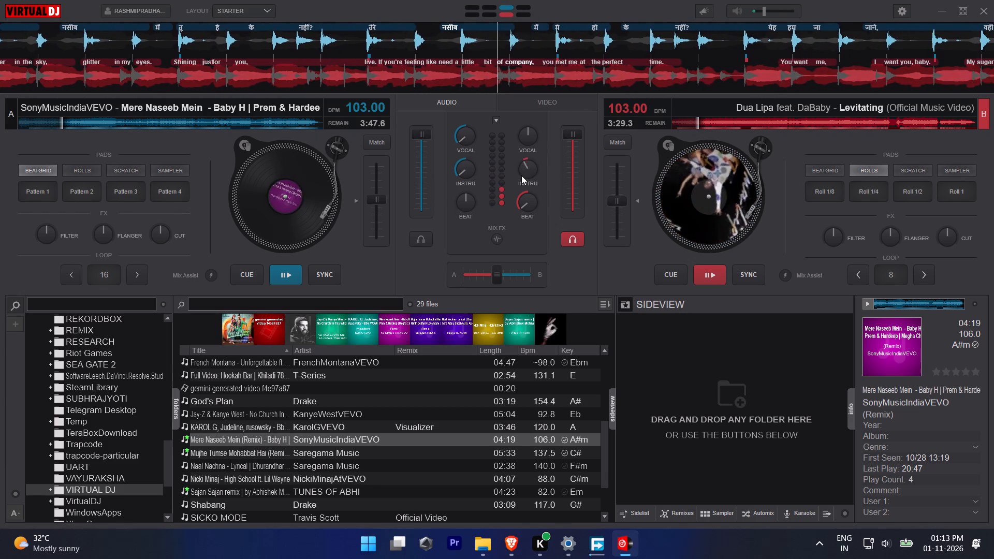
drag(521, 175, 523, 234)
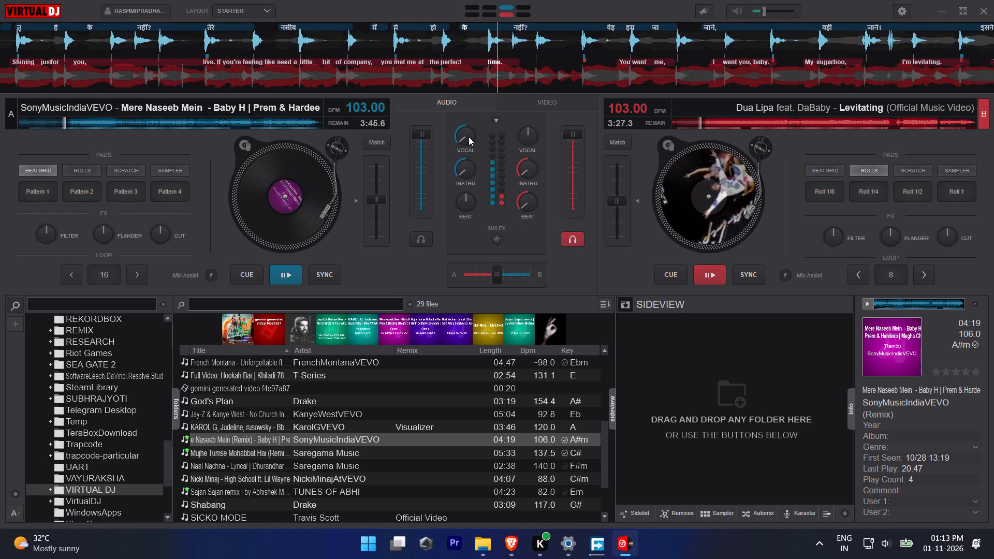
Swap the vocals by restoring them on deck A and cutting them on deck B.
double_click(469, 137)
drag(529, 134, 388, 347)
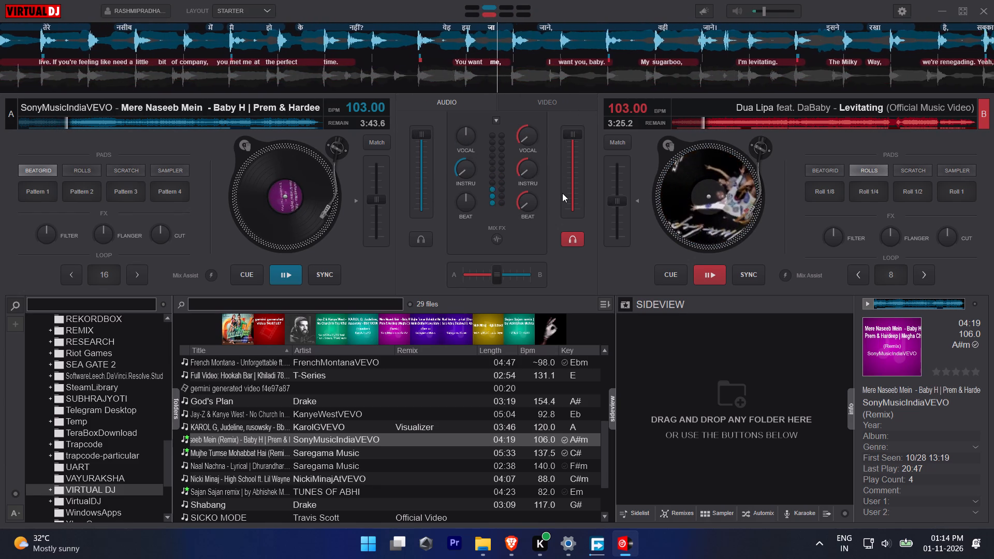
Restore the instruments on deck B to full level.
double_click(524, 173)
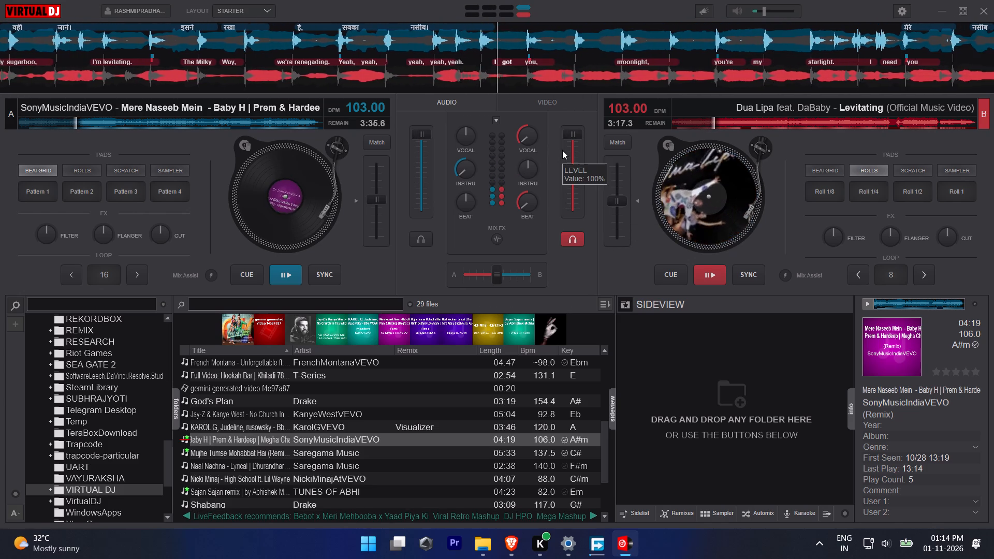
Swap the vocals by restoring them on deck B and cutting them completely on deck A.
double_click(527, 136)
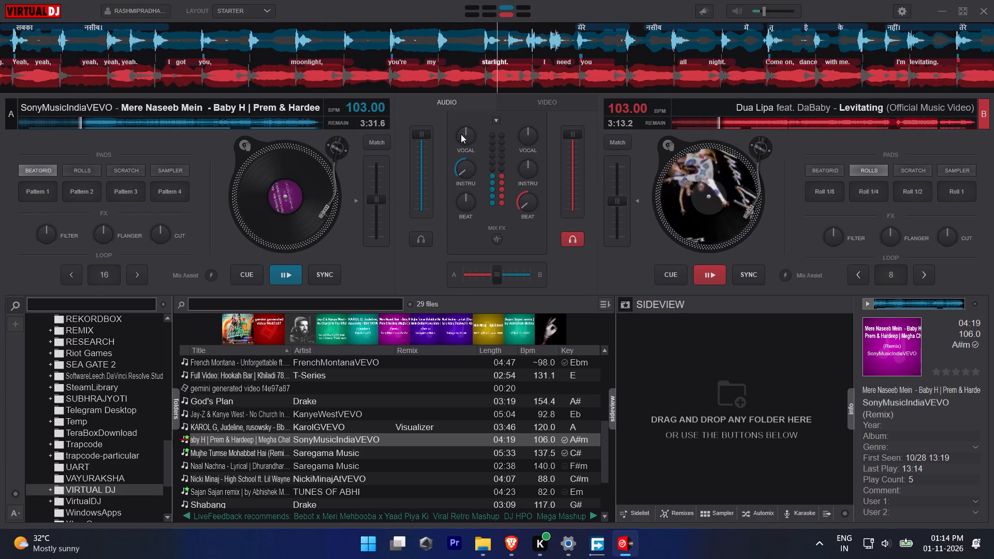
drag(466, 130, 222, 284)
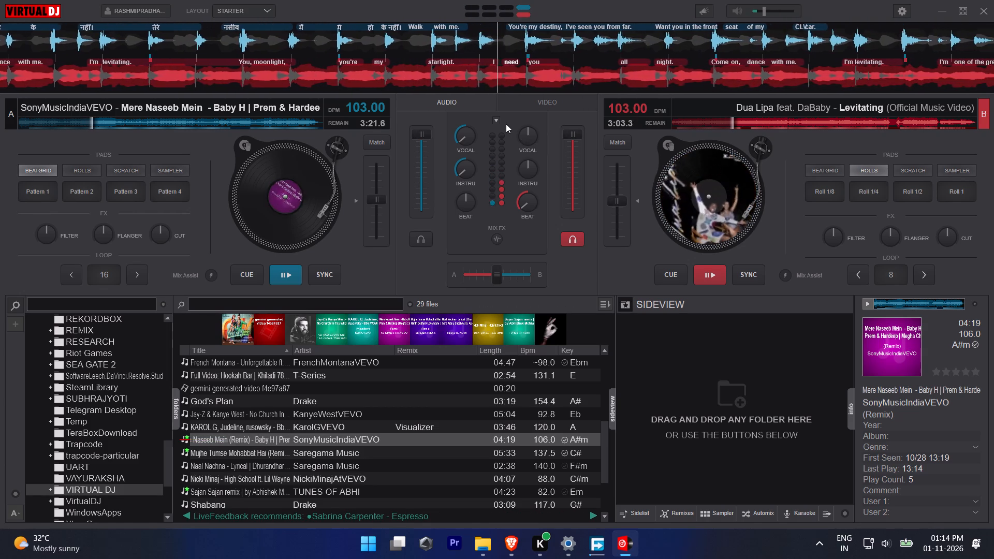
Swap the vocals back by restoring them on deck A and cutting them to 0% on deck B.
double_click(471, 135)
drag(522, 137, 167, 399)
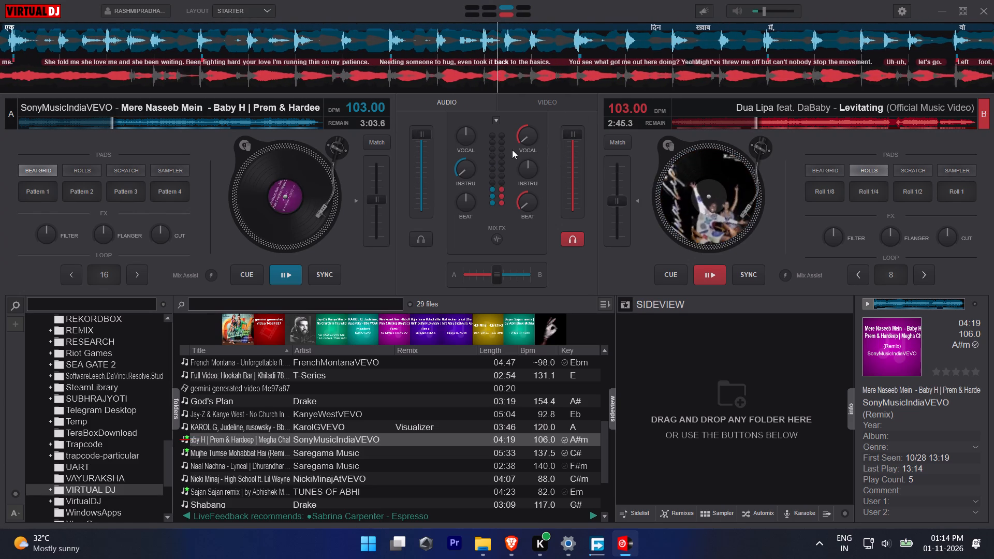
drag(529, 137, 512, 94)
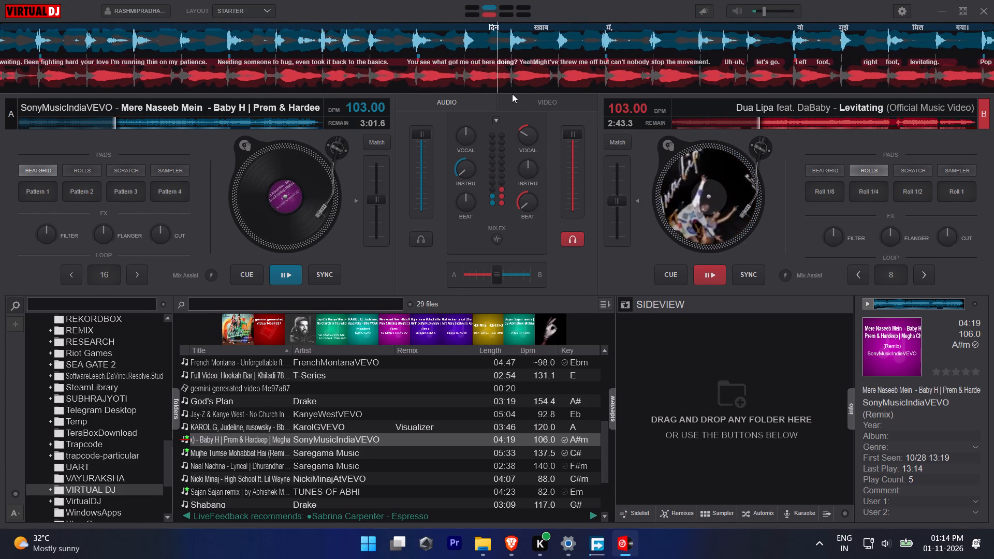
drag(512, 94, 490, 157)
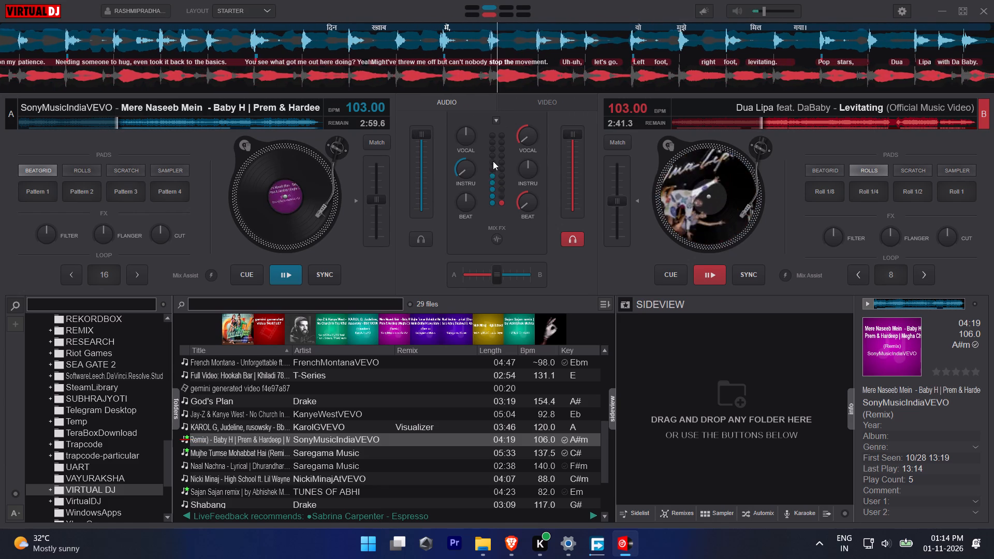
Bring the "Levitating" vocals back on deck B and cut the vocals on deck A completely.
double_click(528, 138)
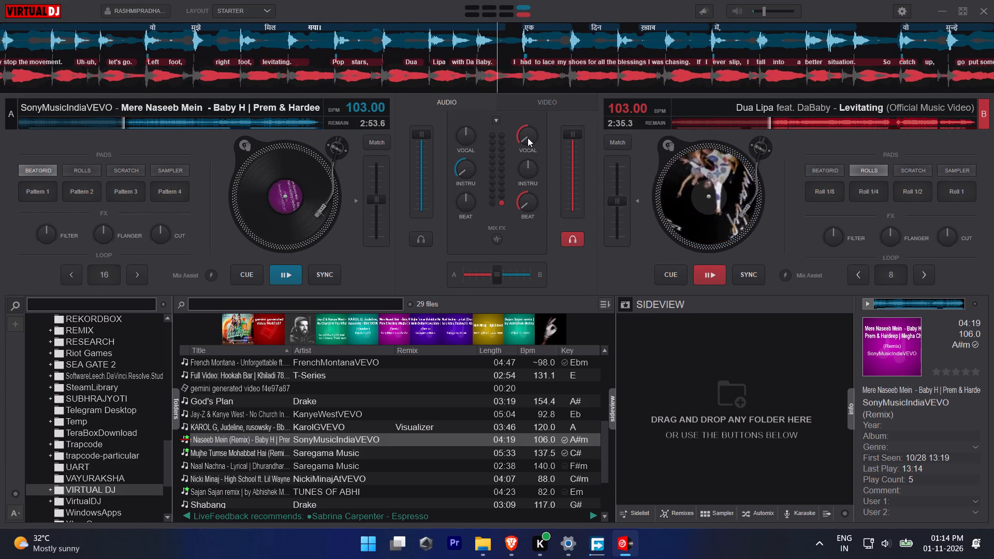
drag(460, 133, 0, 240)
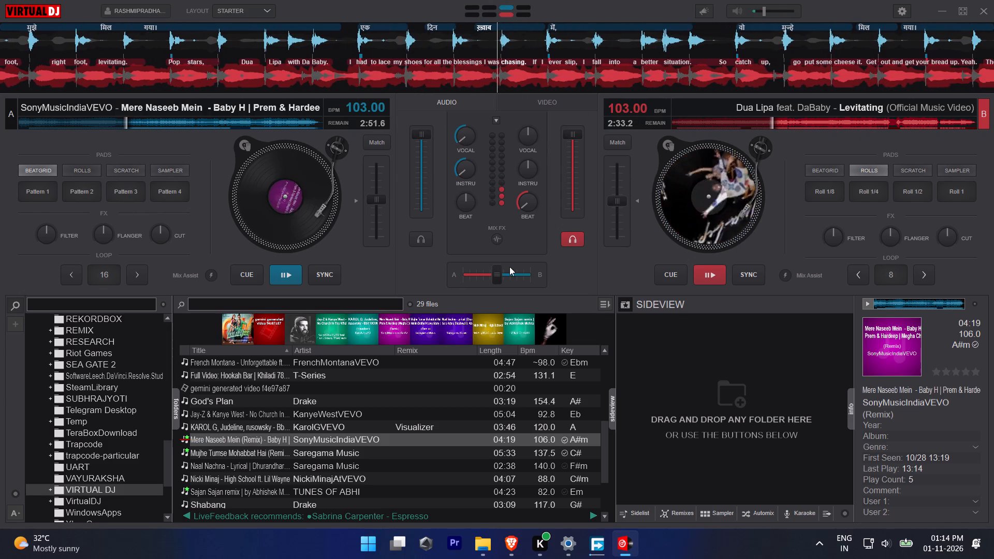
Pause both decks and rewind both tracks to their beginnings.
click(279, 276)
click(716, 272)
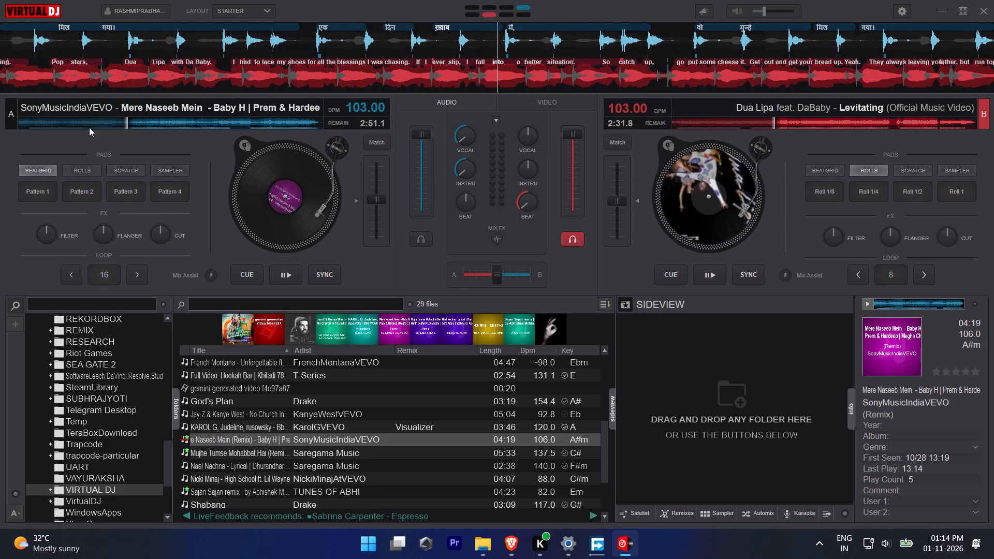
drag(136, 125, 0, 100)
drag(750, 122, 398, 123)
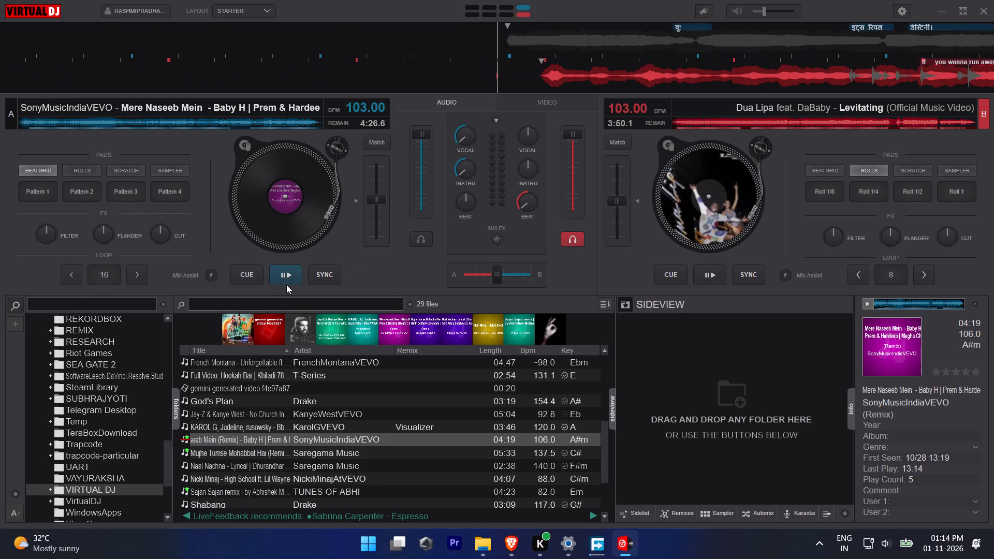
Start "Mere Naseeb Mein" on deck A from the beginning with its instruments and vocals restored to full level.
click(286, 285)
double_click(459, 160)
double_click(466, 133)
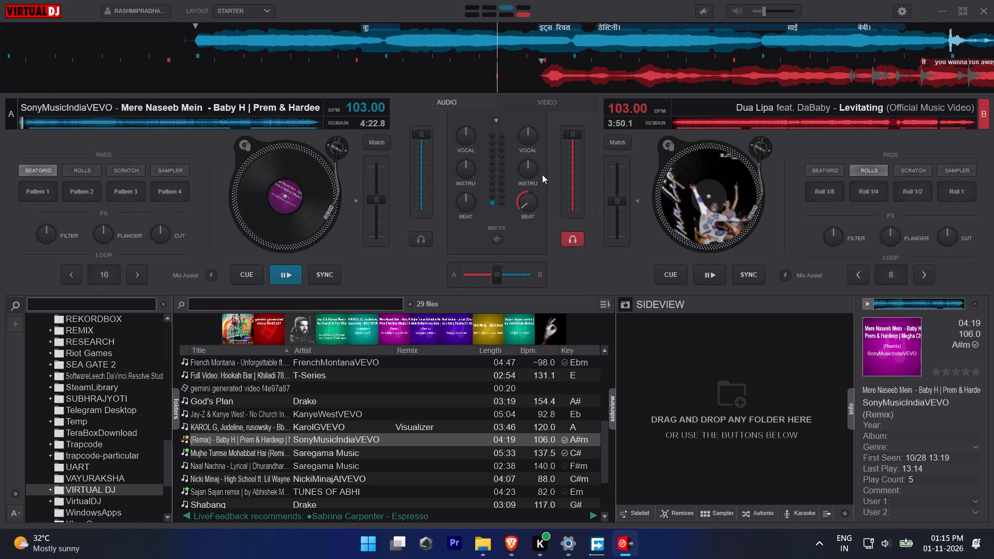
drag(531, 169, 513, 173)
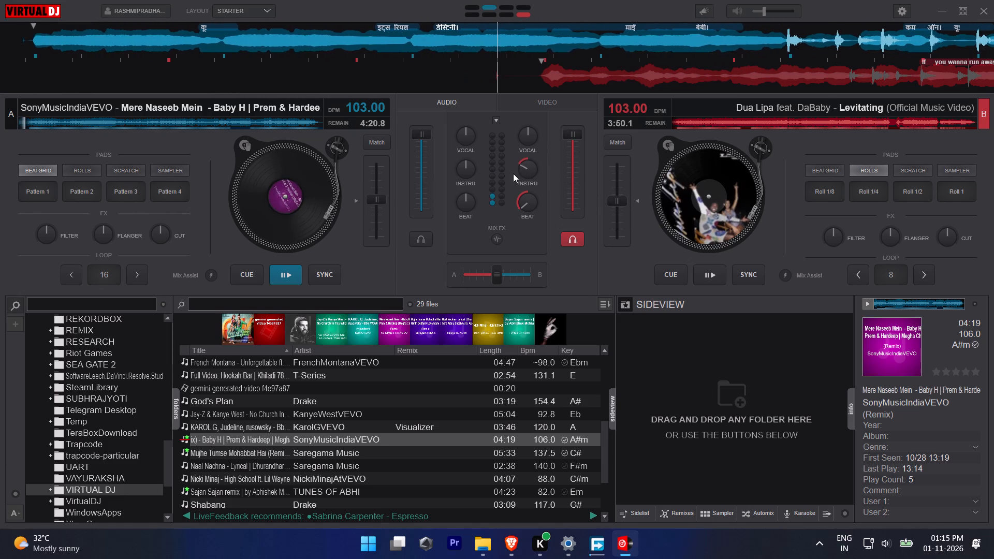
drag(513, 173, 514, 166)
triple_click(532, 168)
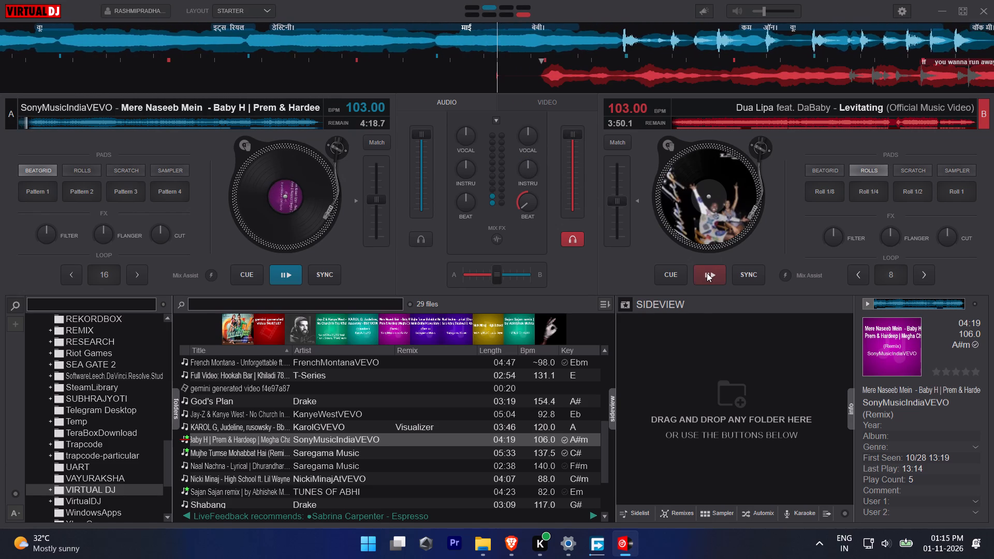
Advance "Levitating" slightly to the start of its audio and play it on deck B over deck A.
drag(619, 72, 579, 70)
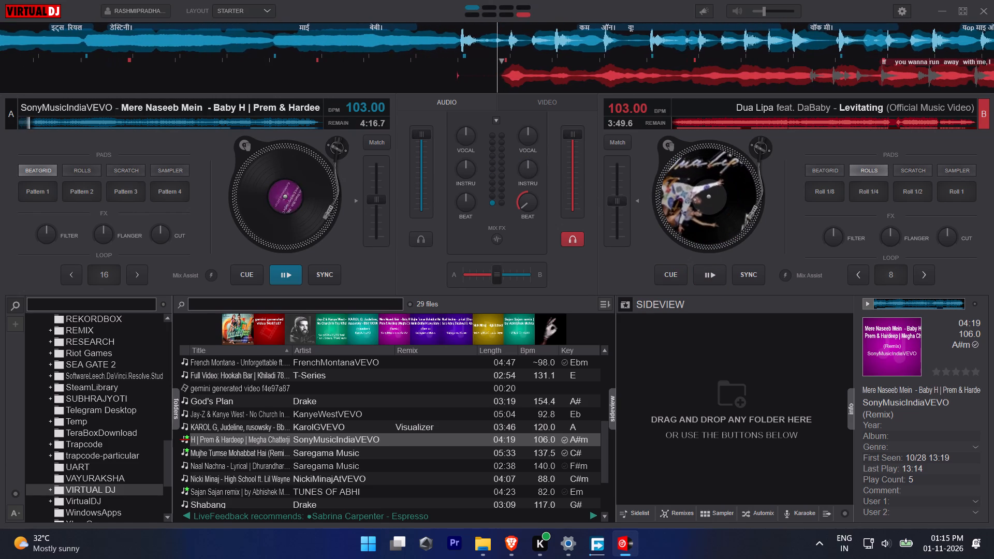
drag(579, 70, 577, 70)
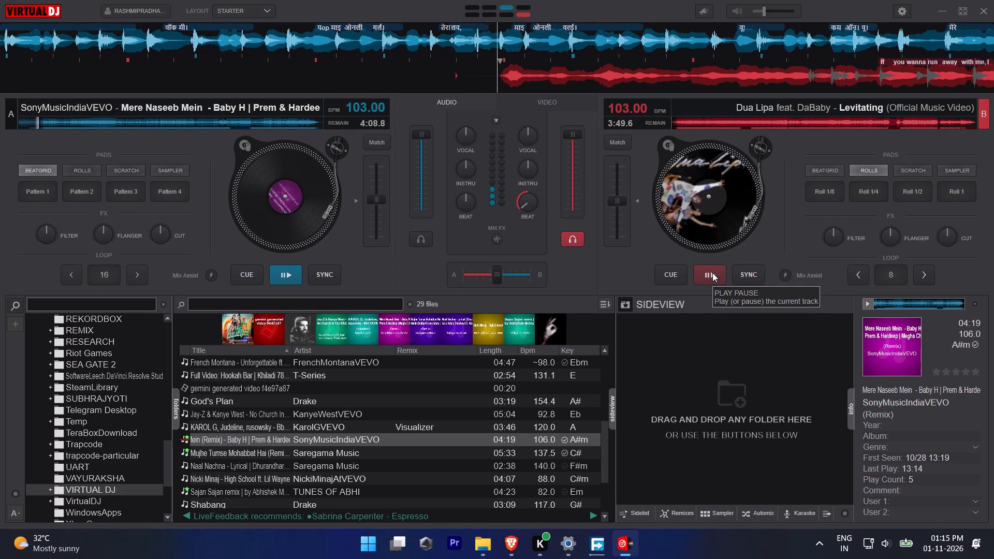
click(712, 273)
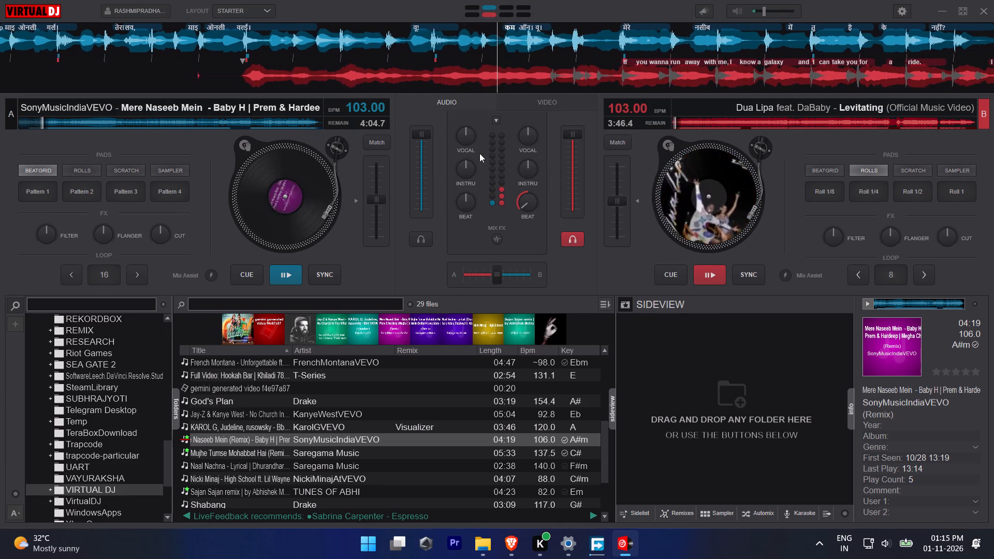
Cut the vocals on deck A to 0% while the "Levitating" vocals play on deck B.
drag(470, 134, 82, 381)
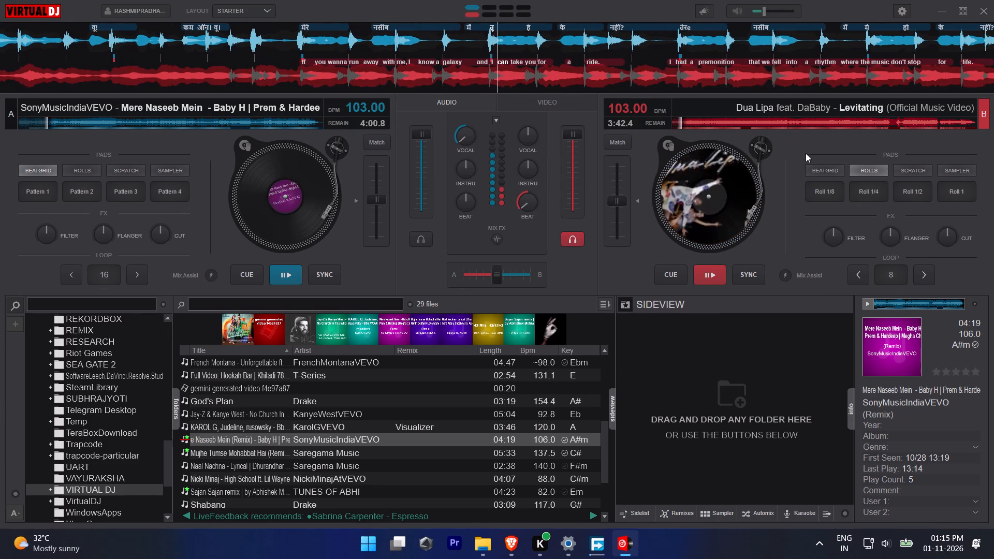
drag(473, 135, 465, 106)
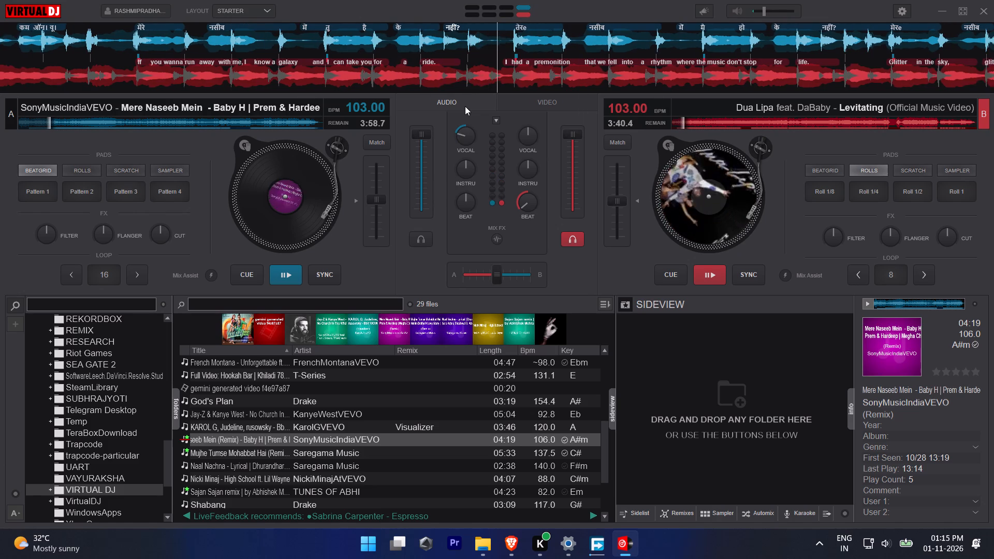
drag(465, 106, 433, 153)
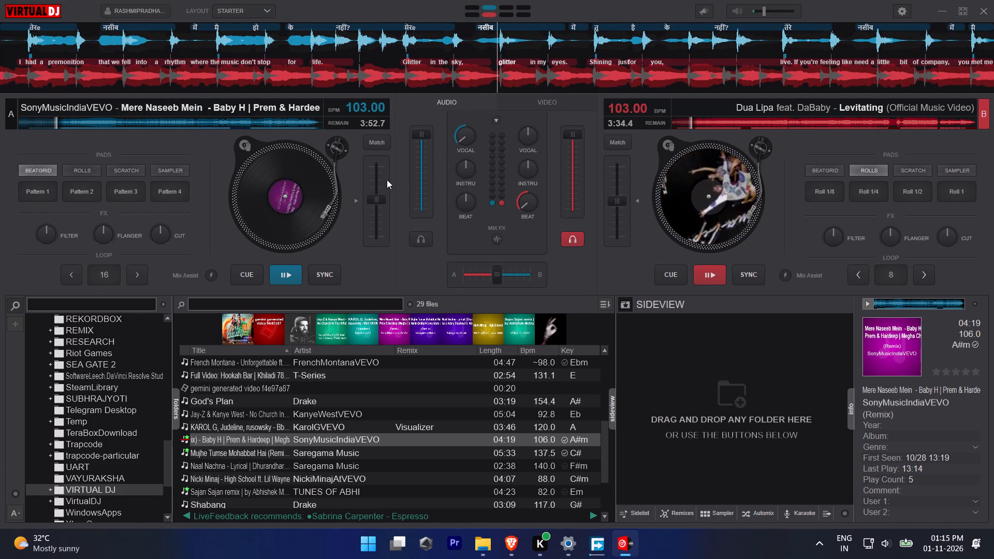
Swap the vocals by restoring them on deck A and cutting them completely on deck B.
double_click(466, 138)
drag(523, 134, 511, 139)
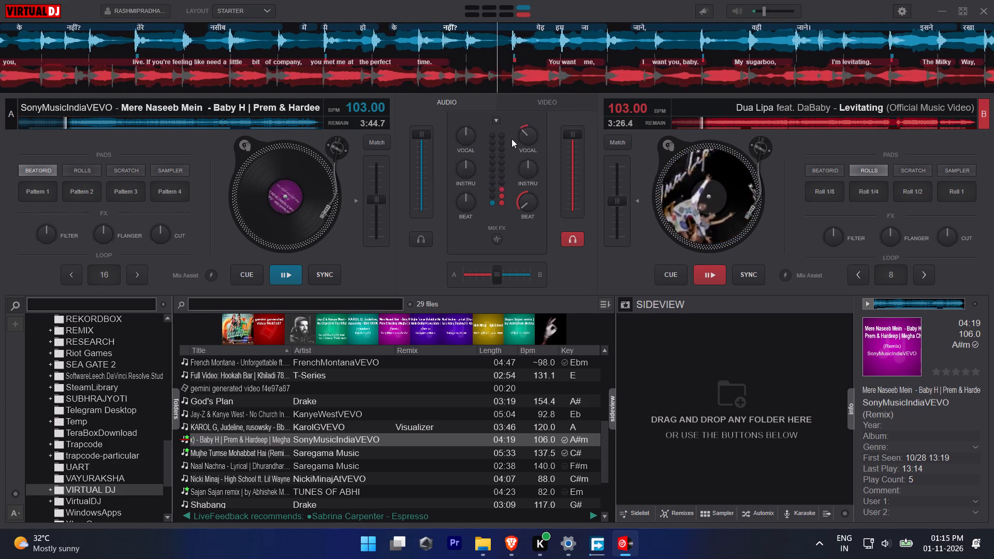
drag(511, 139, 168, 274)
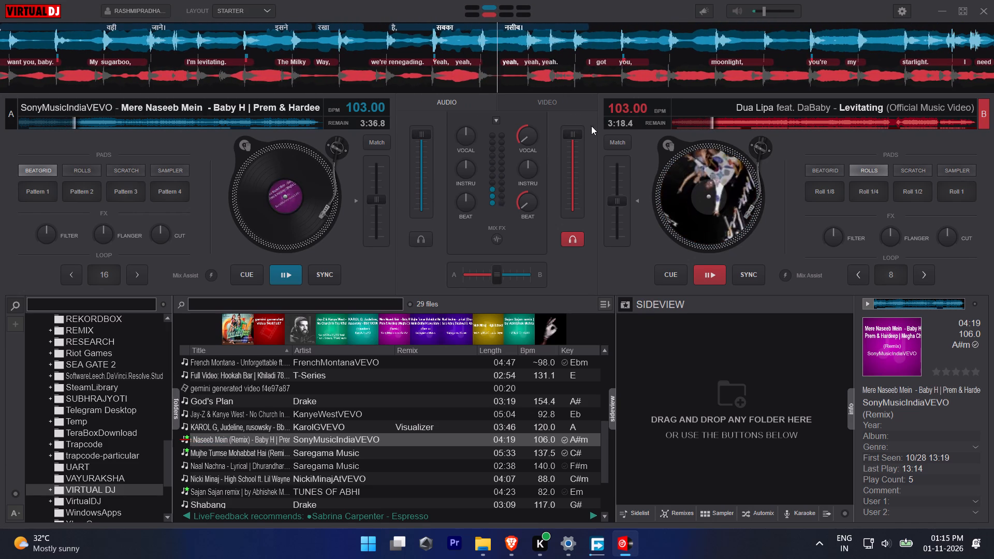
Swap the vocals by restoring them on deck B and cutting them completely on deck A.
double_click(528, 136)
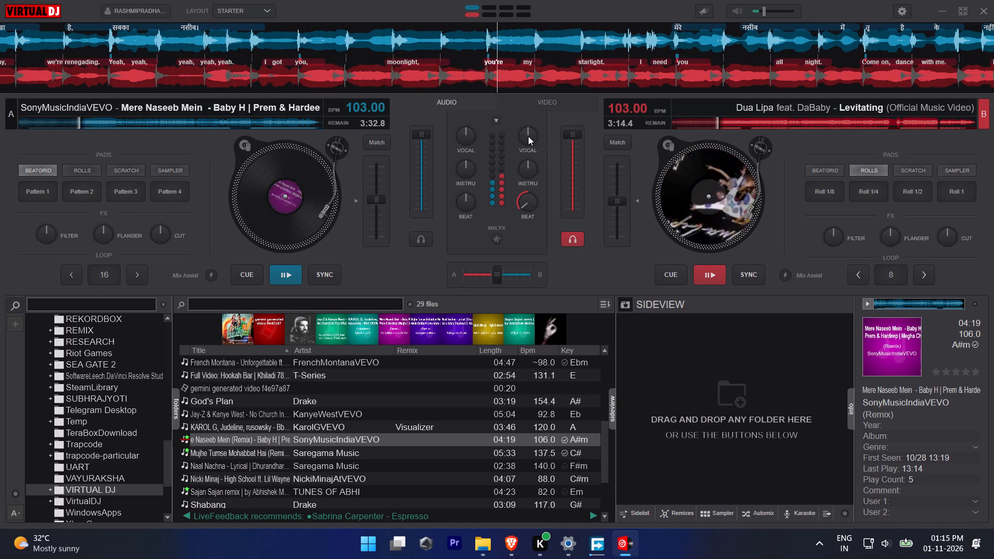
drag(528, 135, 411, 199)
double_click(522, 137)
drag(462, 129, 82, 249)
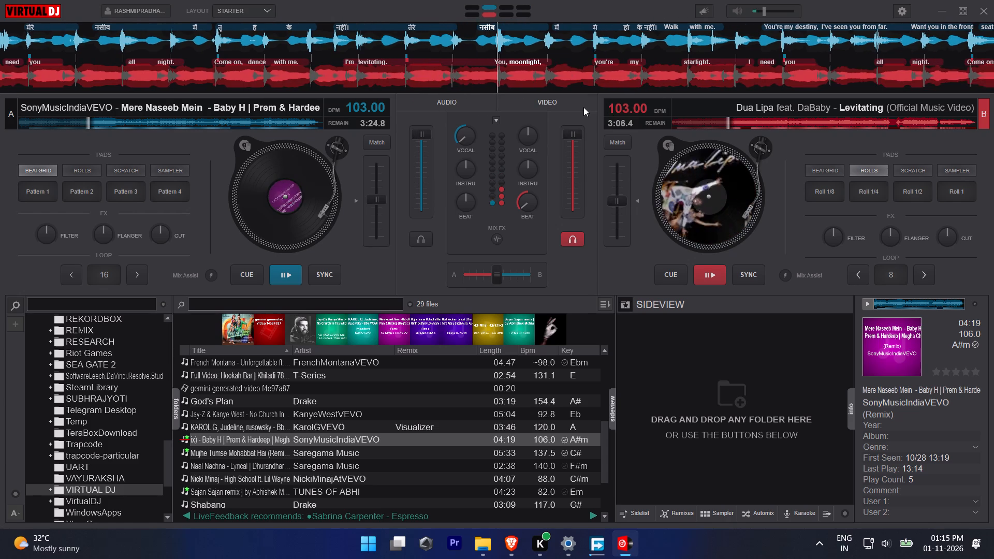
Sweep the filter effect on deck A all the way down and back twice, ending at its neutral setting.
drag(48, 232, 33, 278)
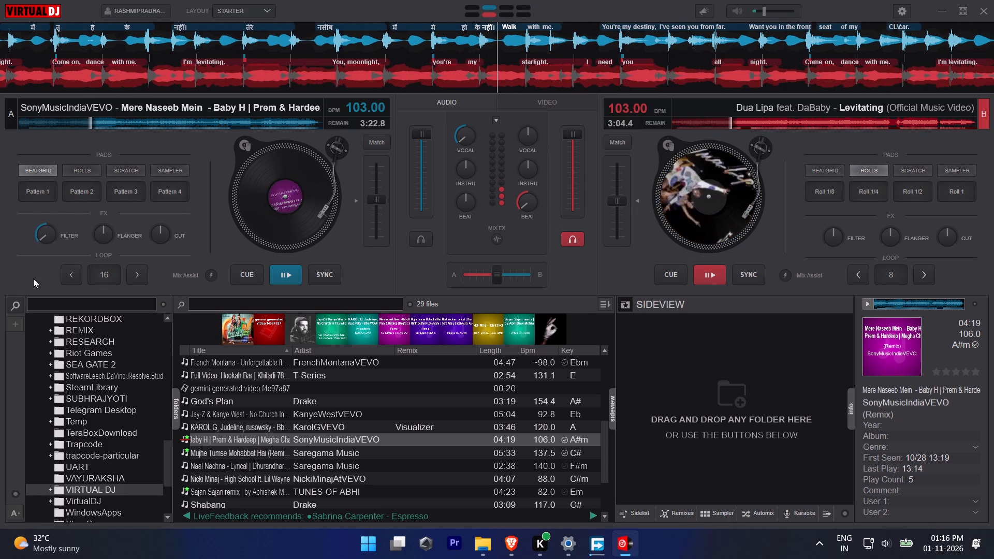
drag(33, 278, 22, 205)
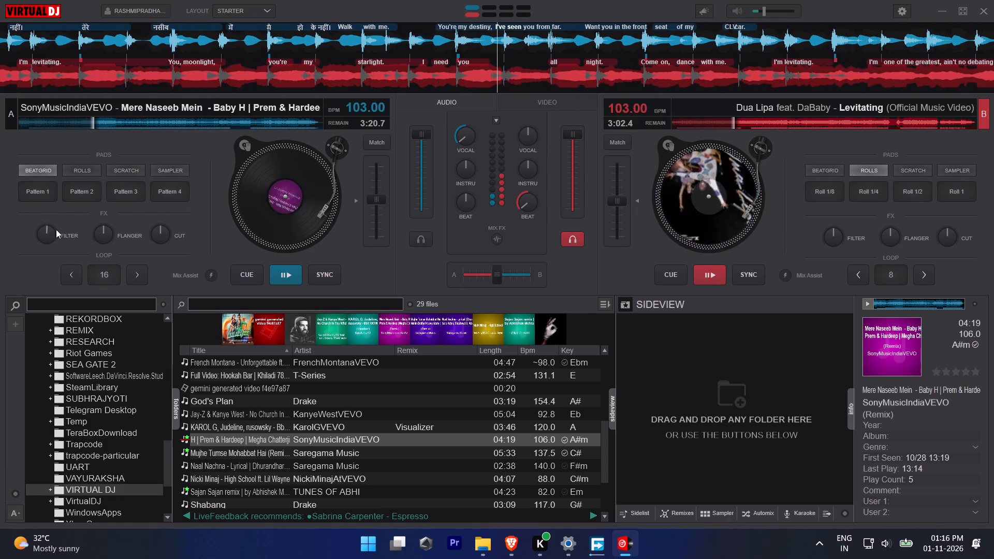
drag(49, 229, 32, 270)
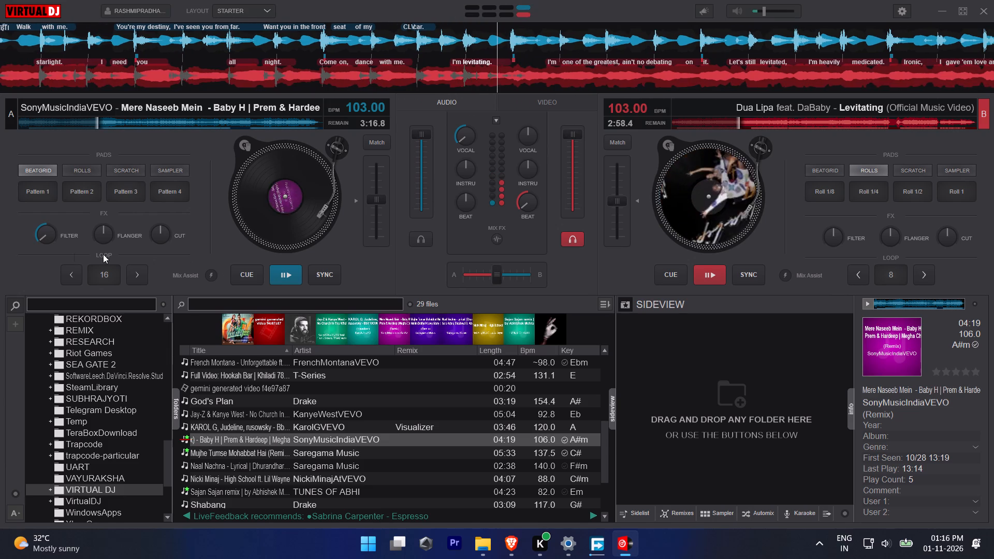
double_click(53, 236)
Restore the vocals on deck A and cut the vocals on deck B completely.
double_click(474, 135)
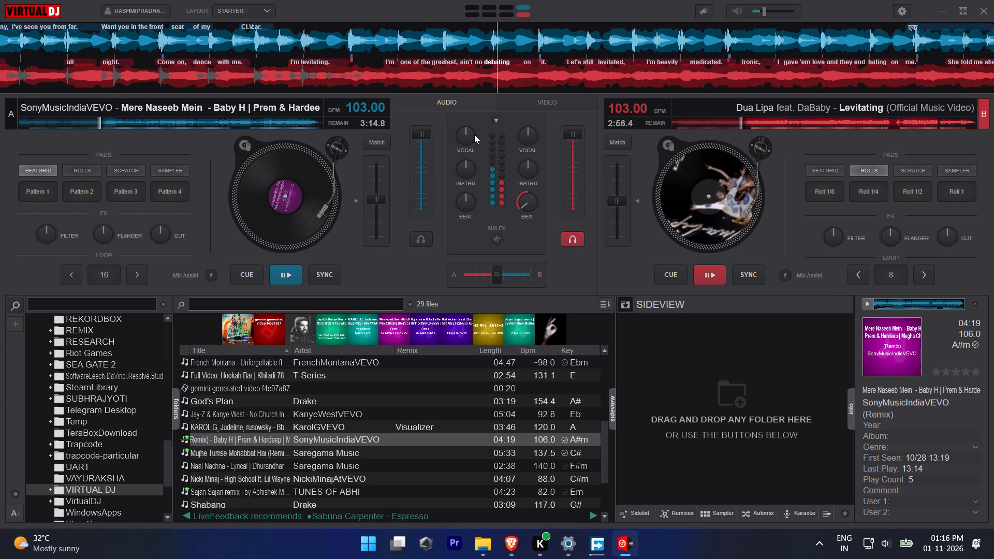
drag(535, 131, 250, 246)
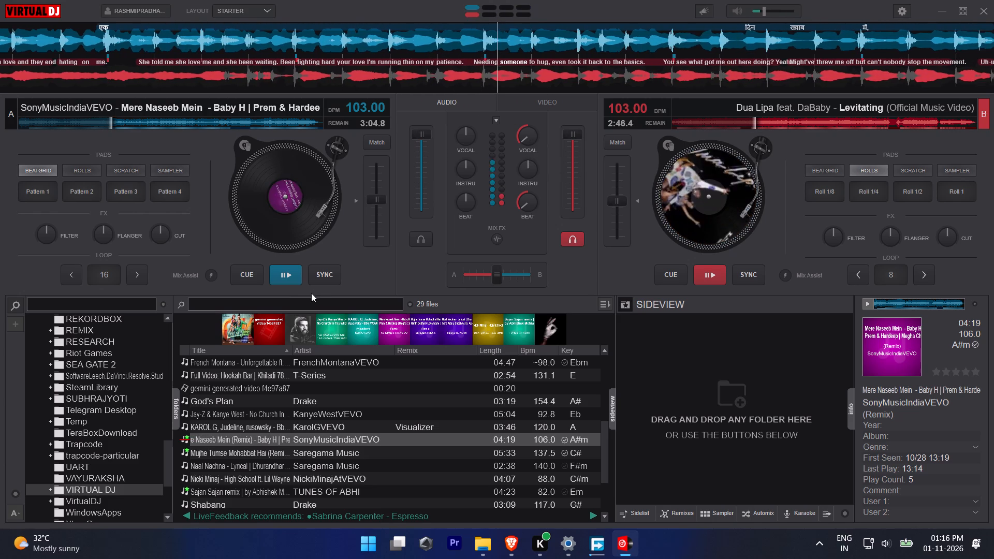
Pause both decks and rewind "Mere Naseeb Mein" and "Levitating" to their beginnings.
click(292, 280)
click(714, 276)
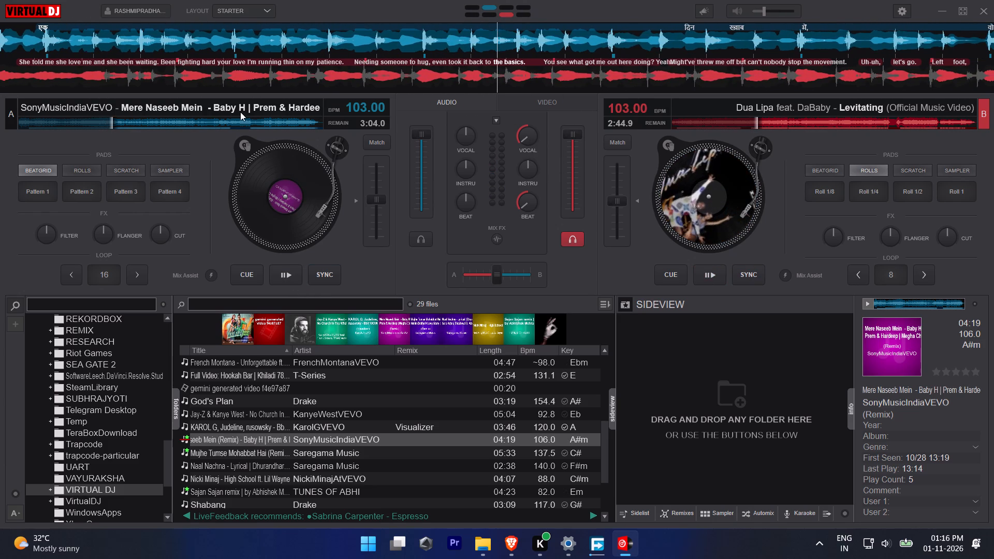
drag(167, 122, 30, 120)
drag(761, 124, 427, 127)
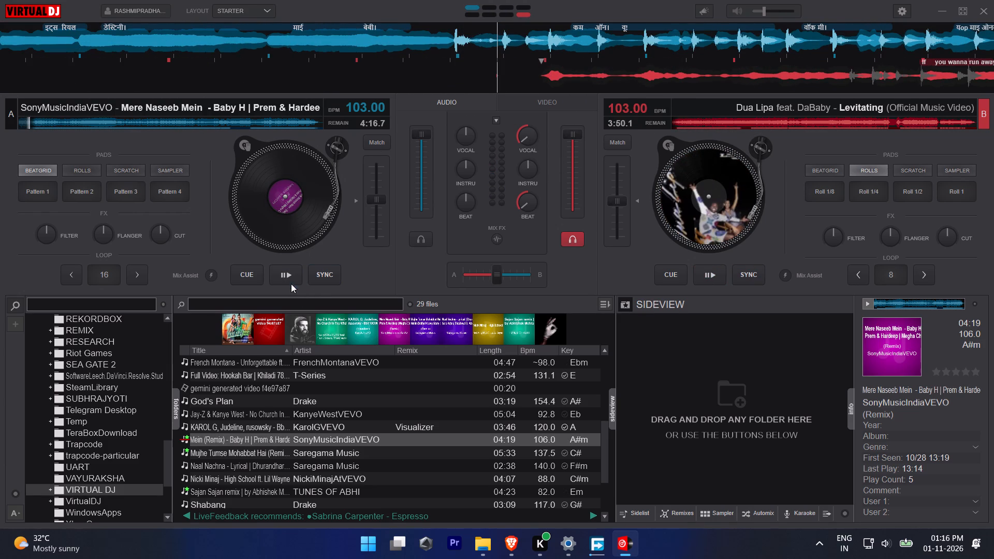
click(293, 273)
click(296, 272)
drag(57, 124, 0, 116)
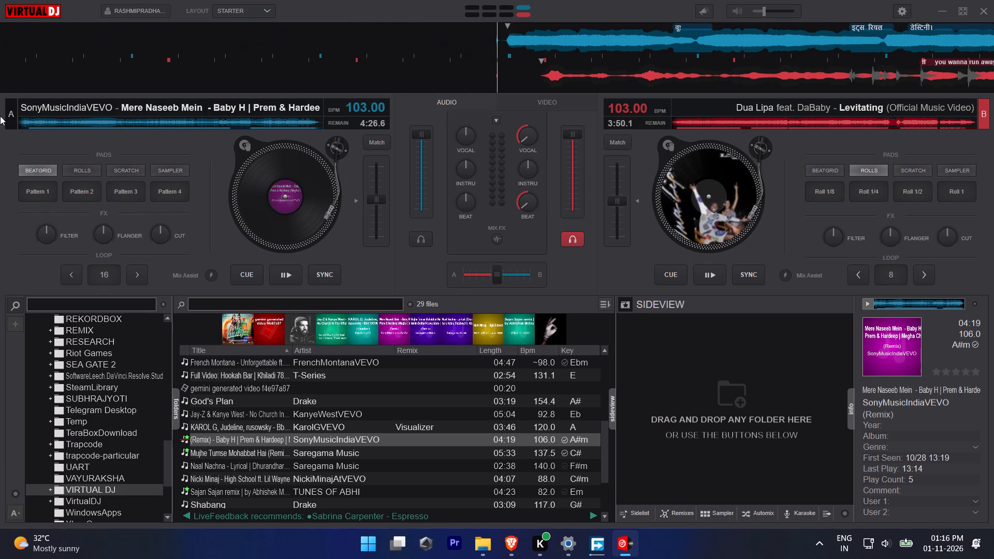
drag(0, 116, 0, 116)
Start deck A, advance "Levitating" to the start of its audio, and play it on deck B over deck A.
click(276, 279)
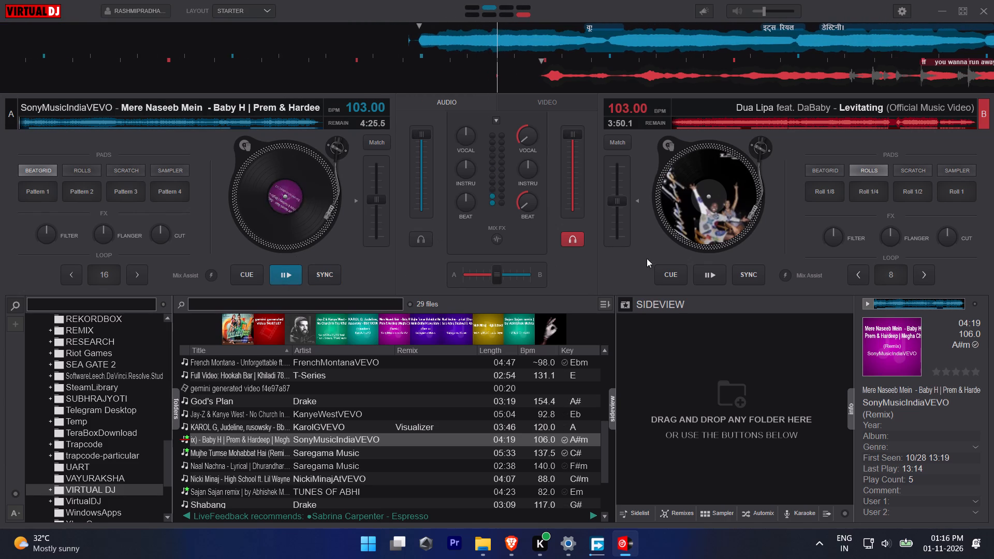
drag(581, 67, 543, 71)
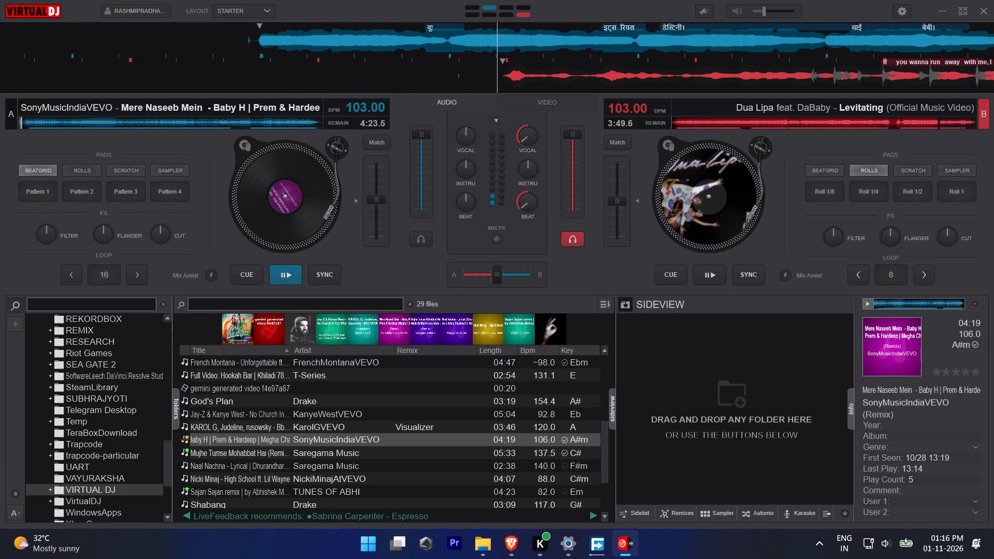
drag(543, 71, 539, 72)
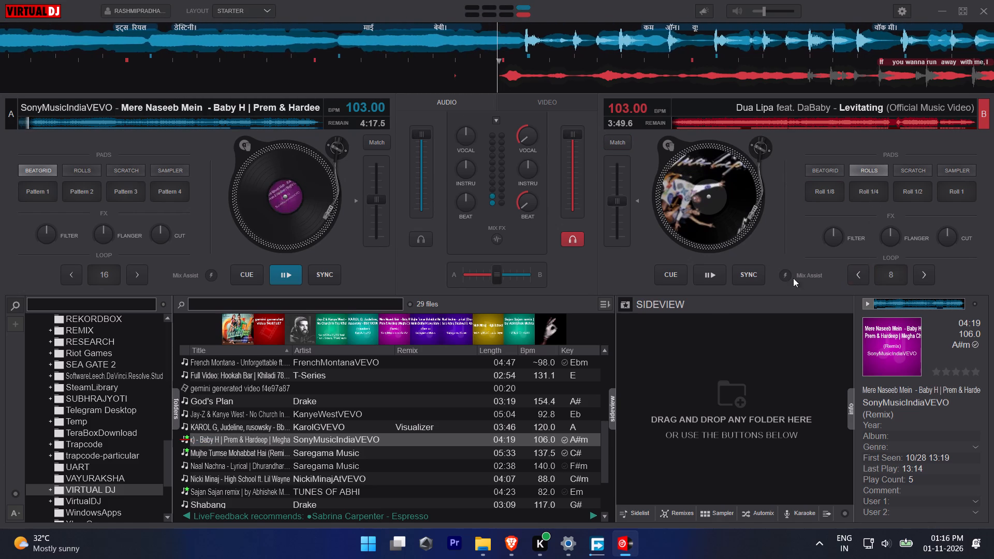
click(714, 277)
Loop 8 beats of "Levitating" on deck B, keeping the loop-back direction.
click(889, 276)
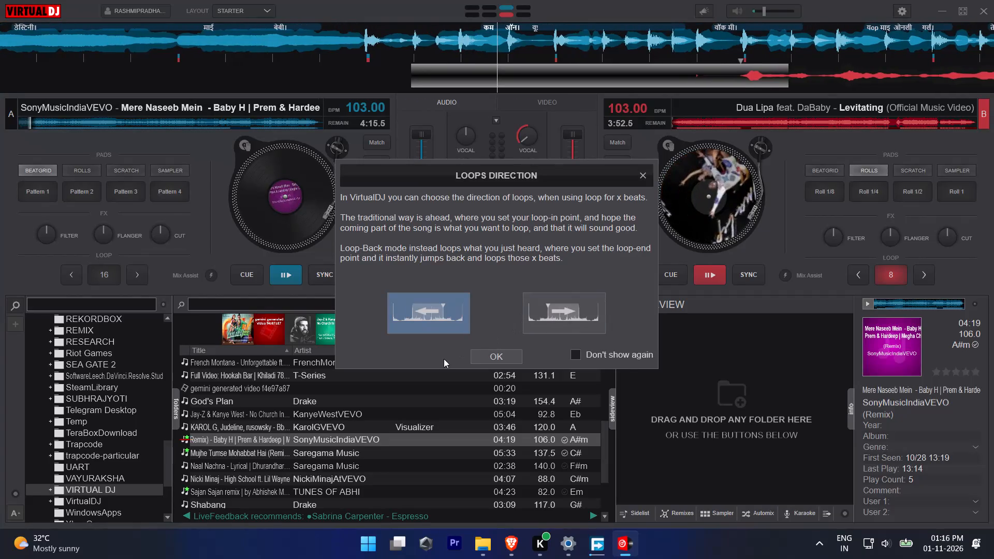
click(486, 360)
Pause "Mere Naseeb Mein" on deck A.
click(285, 269)
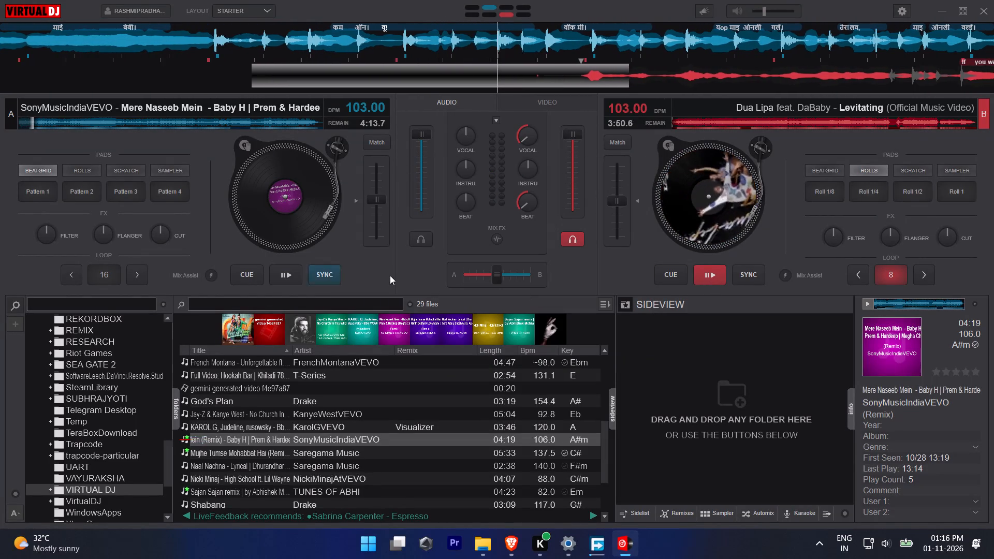
Pause deck B, rewind "Mere Naseeb Mein" and "Levitating" to their beginnings, and release deck B's loop.
click(703, 269)
drag(183, 121, 0, 119)
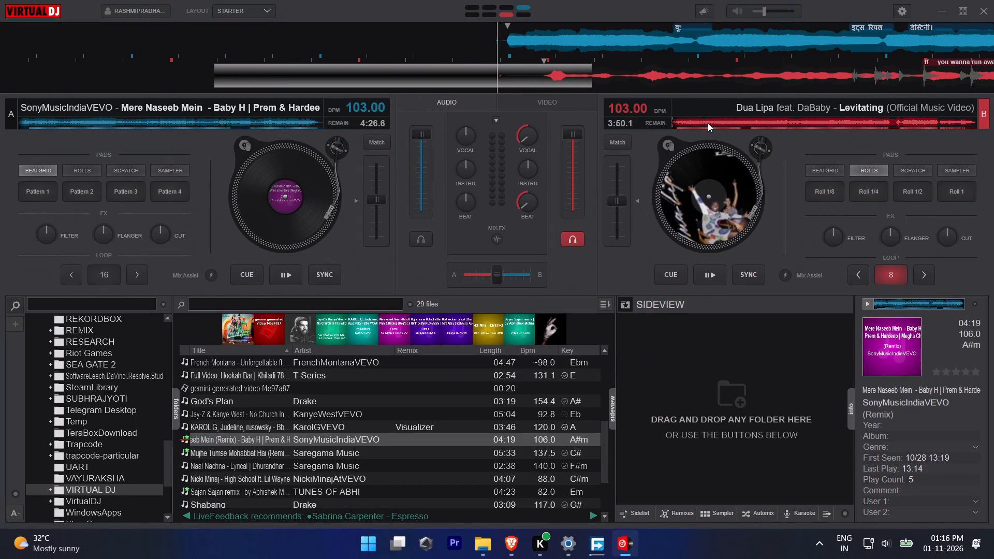
drag(708, 123, 489, 122)
click(898, 277)
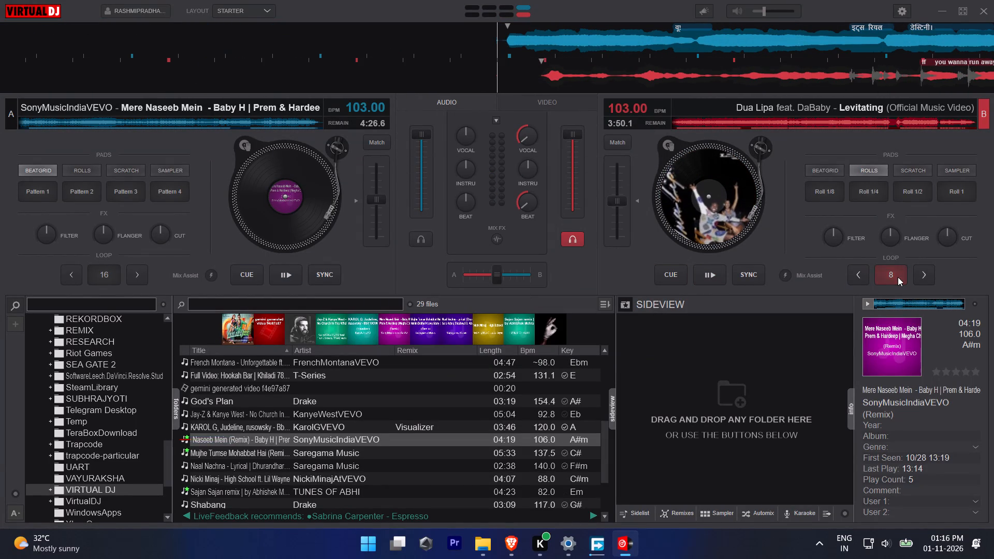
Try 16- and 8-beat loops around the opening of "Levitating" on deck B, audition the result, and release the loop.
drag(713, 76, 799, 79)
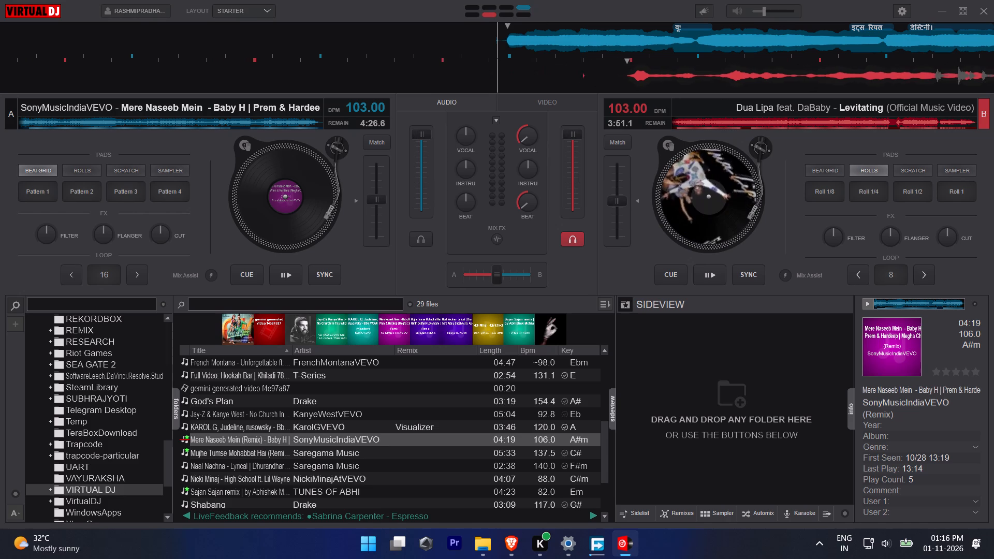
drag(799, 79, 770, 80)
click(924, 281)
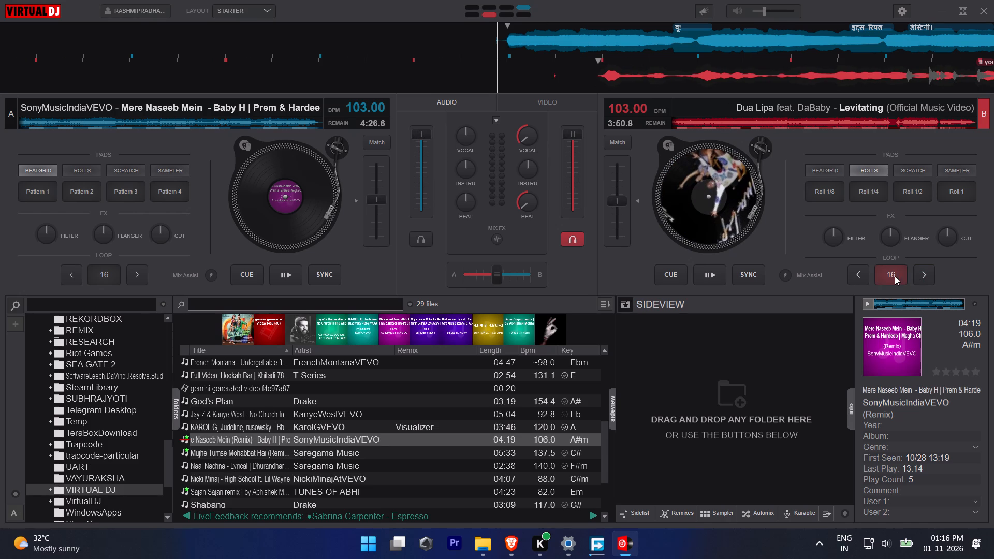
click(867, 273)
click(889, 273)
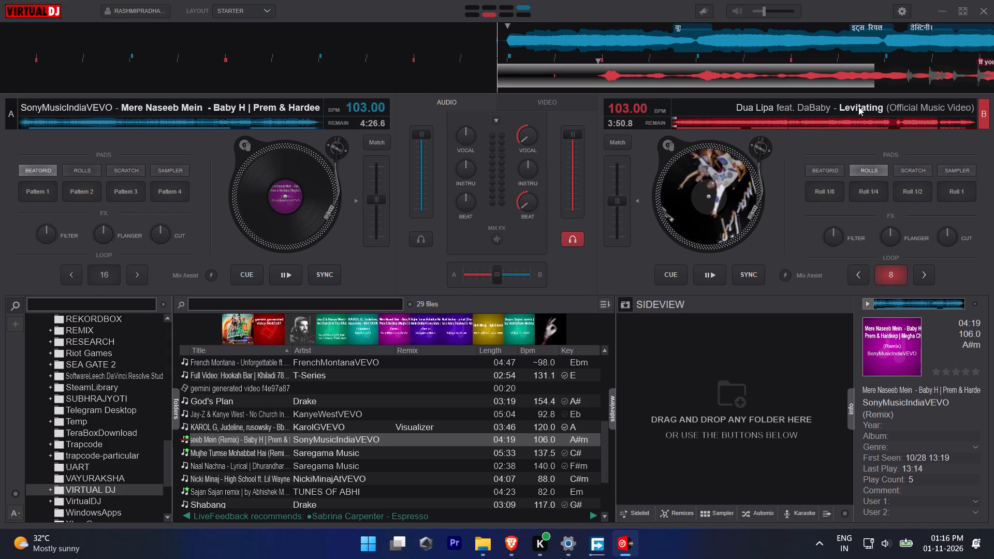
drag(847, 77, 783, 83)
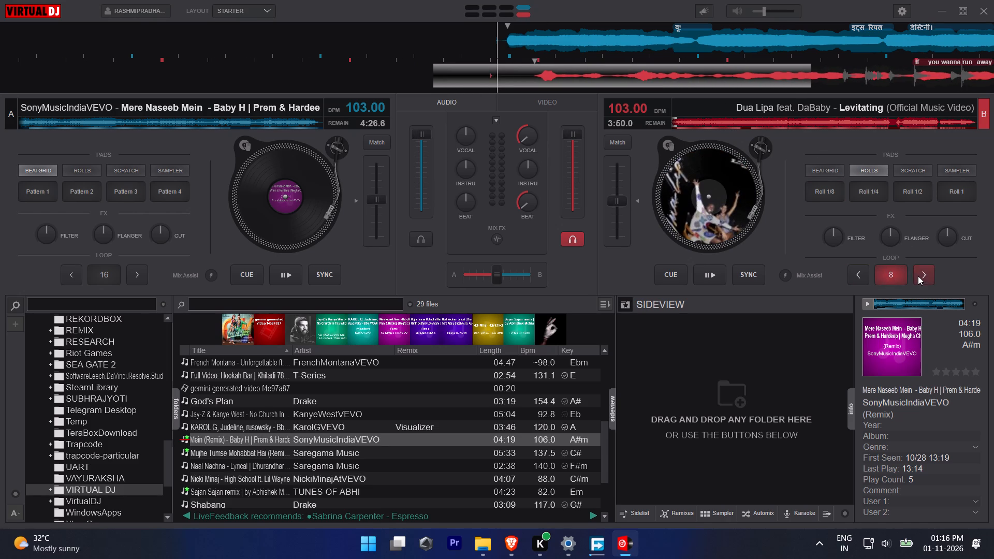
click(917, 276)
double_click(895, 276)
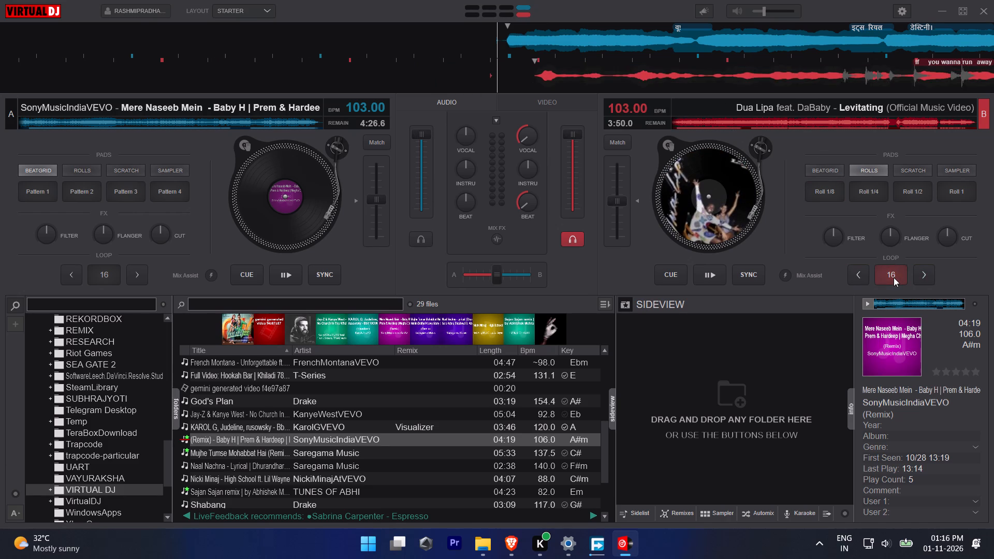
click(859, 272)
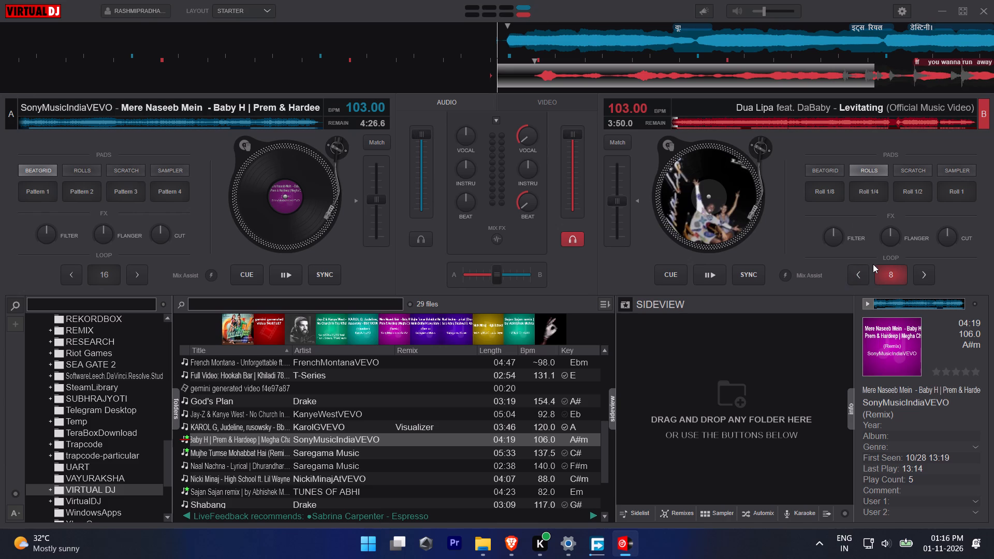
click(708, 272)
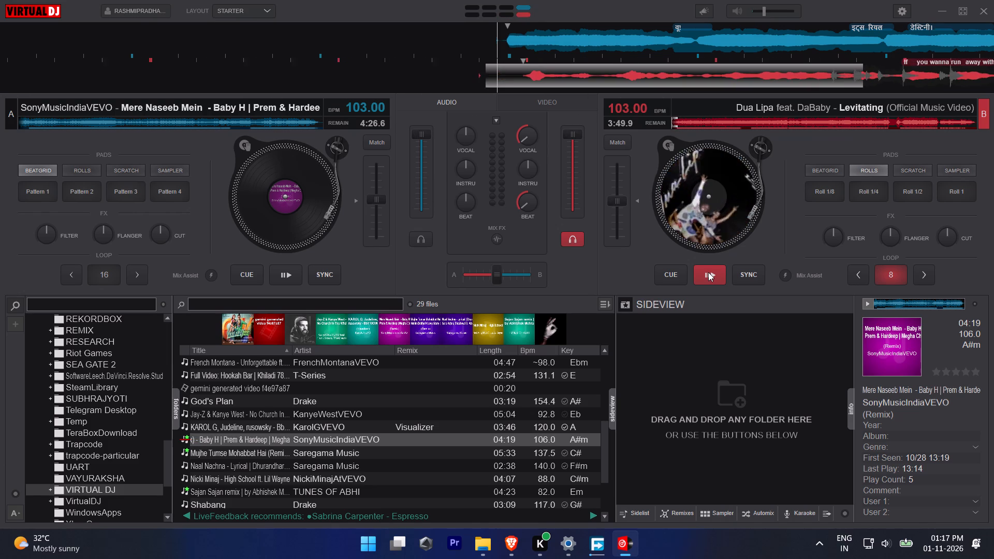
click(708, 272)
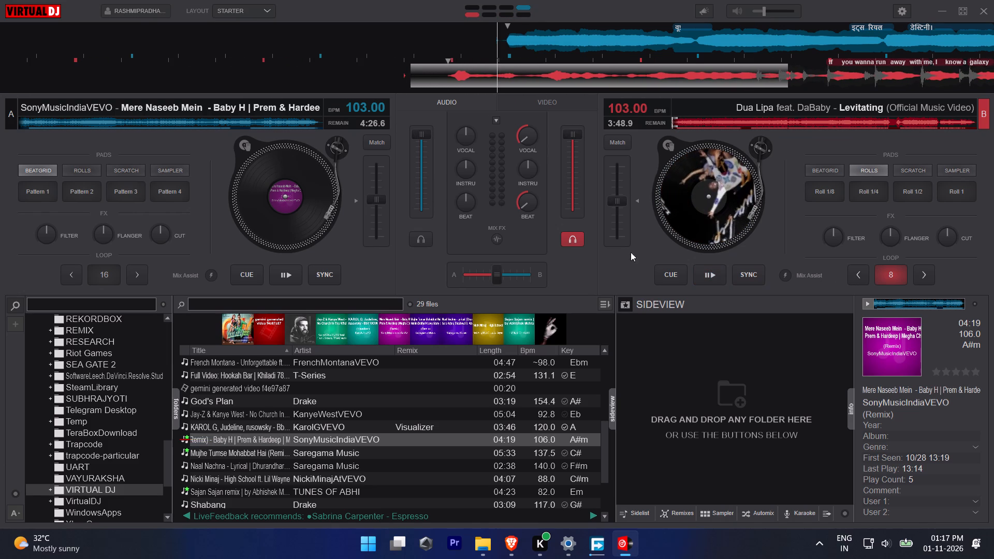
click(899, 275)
Cue "Levitating" to the start of its audio on deck B and play "Mere Naseeb Mein" on deck A.
drag(480, 69, 536, 78)
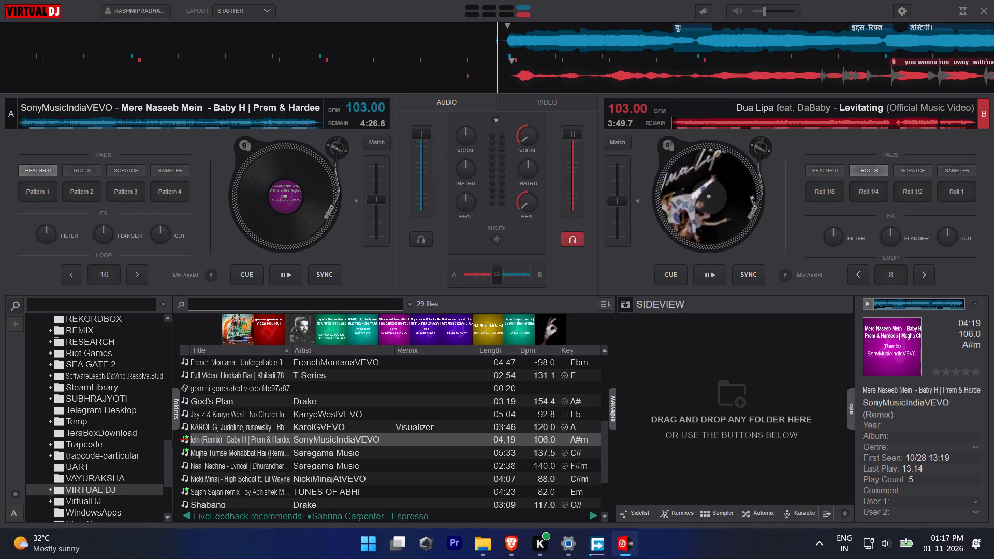
drag(536, 78, 530, 79)
click(565, 41)
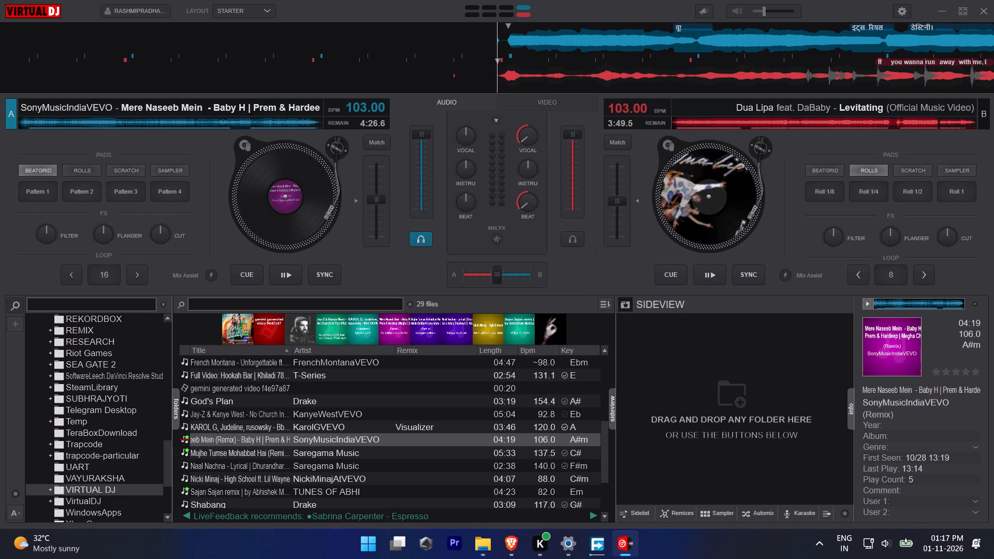
click(295, 265)
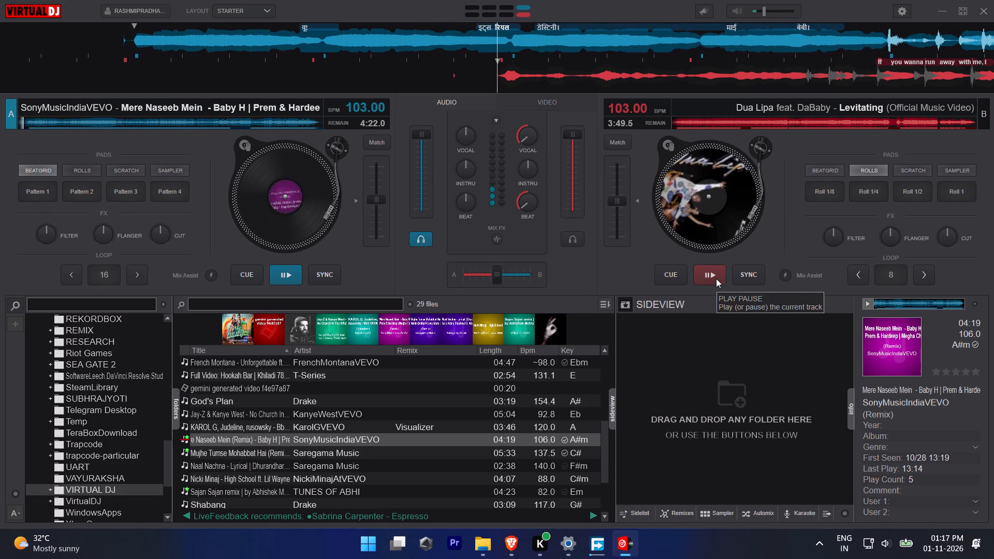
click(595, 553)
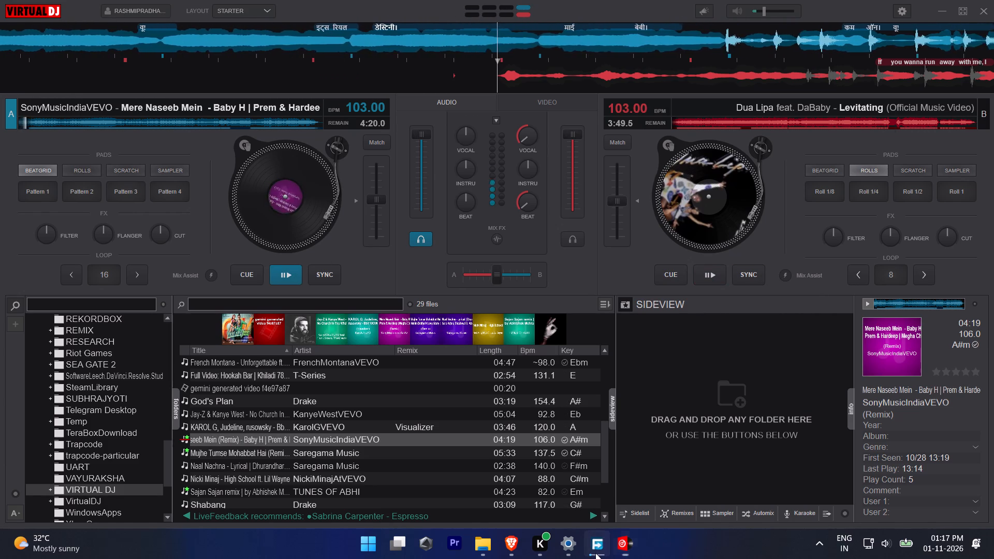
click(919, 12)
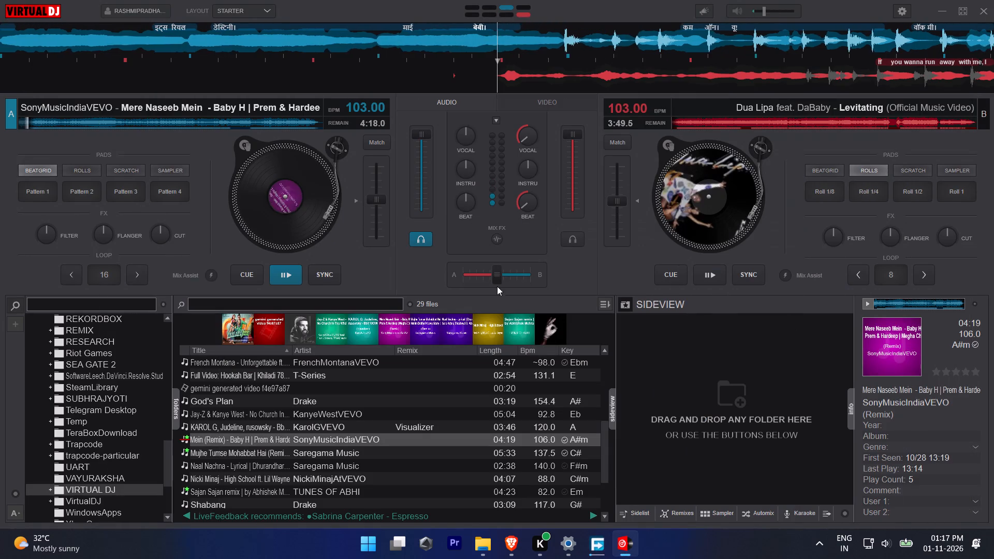
Bring in "Levitating" on deck B over deck A and loop 8 beats of it.
click(710, 274)
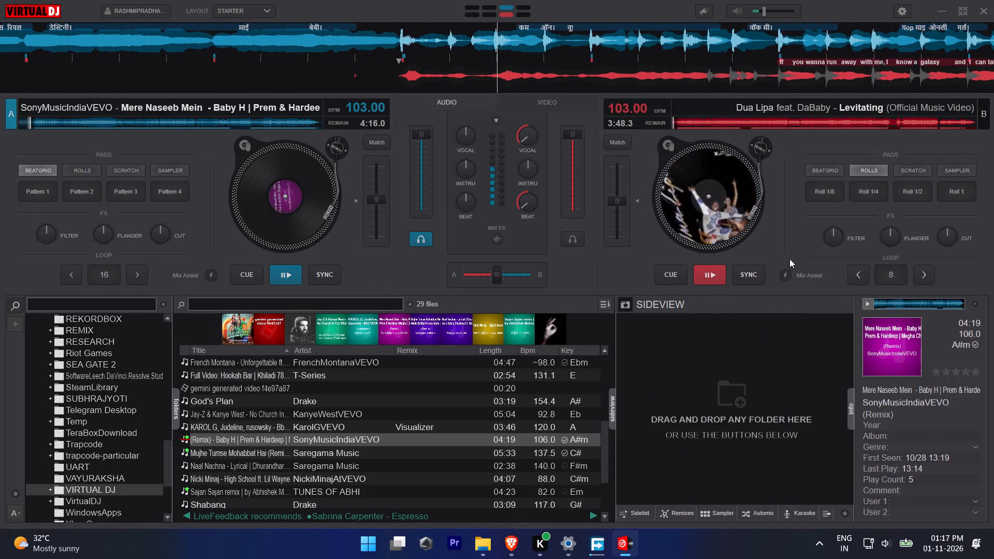
click(889, 275)
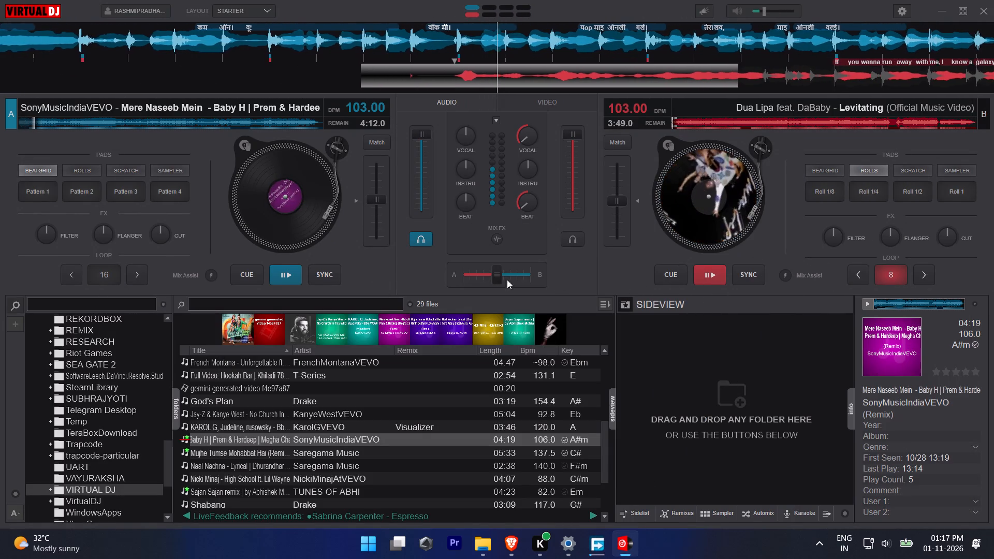
Pause both decks and move "Levitating" back towards the start of its 8-beat loop.
click(288, 276)
click(705, 272)
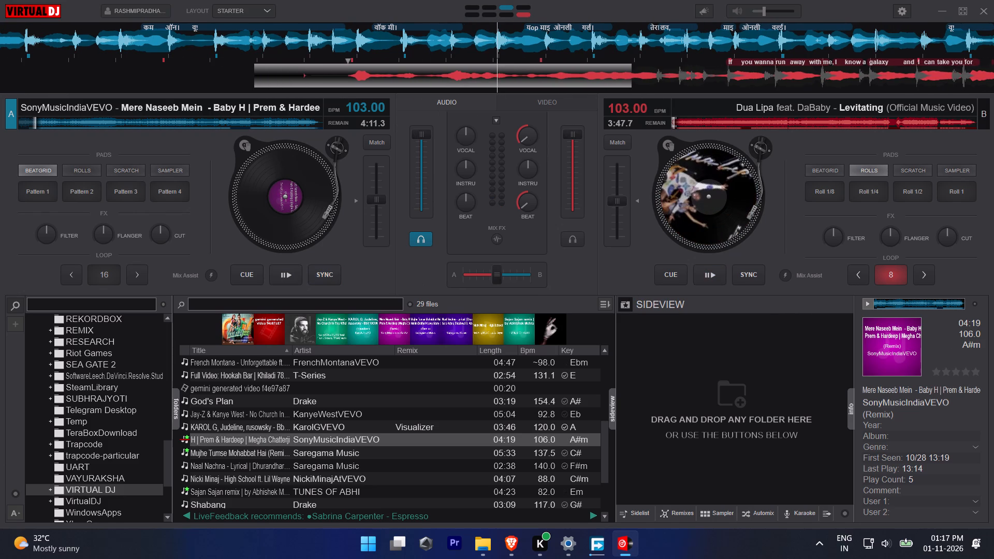
drag(653, 85, 757, 93)
Restore the vocals of "Levitating", audition it briefly, and cue it back to just before its audio starts.
double_click(531, 139)
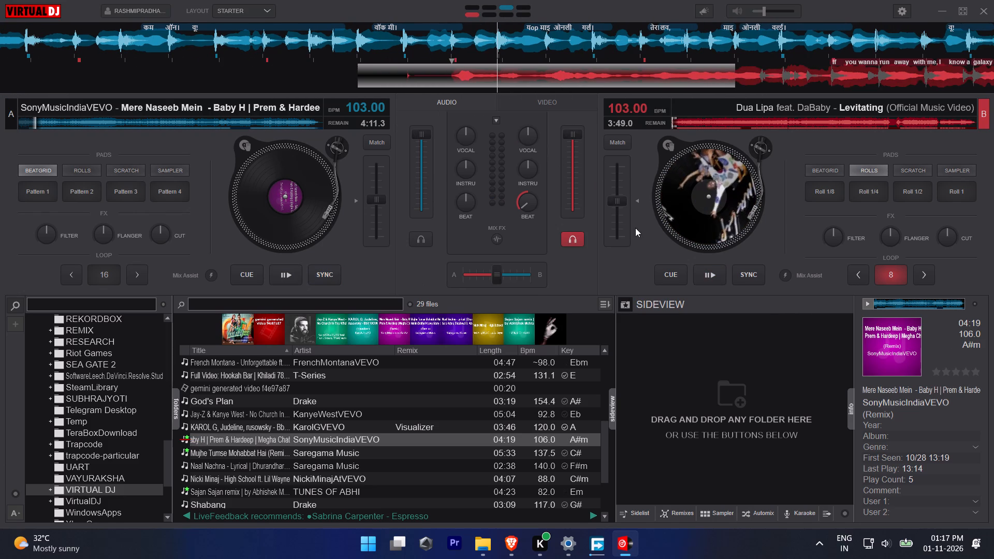
click(717, 272)
click(717, 272)
drag(569, 81, 572, 81)
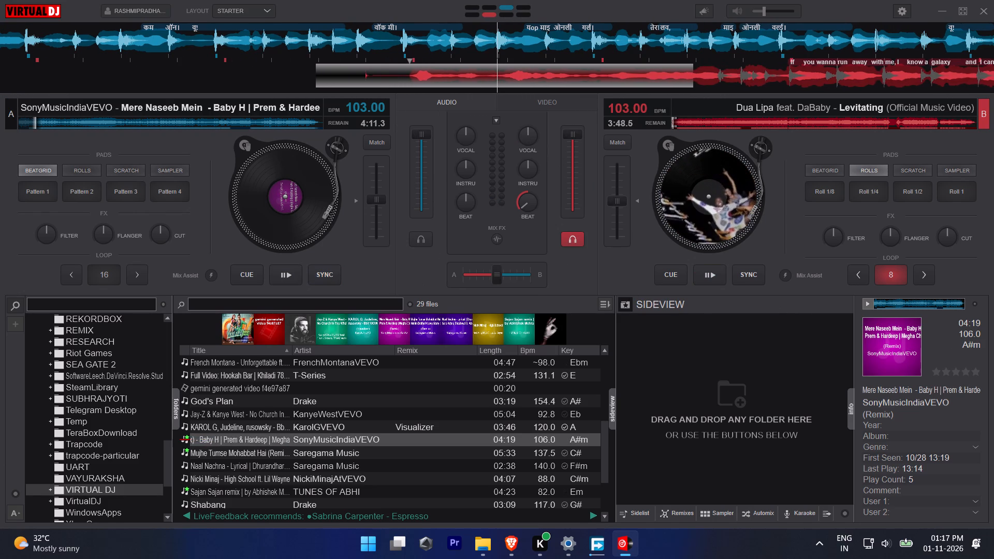
drag(572, 81, 701, 82)
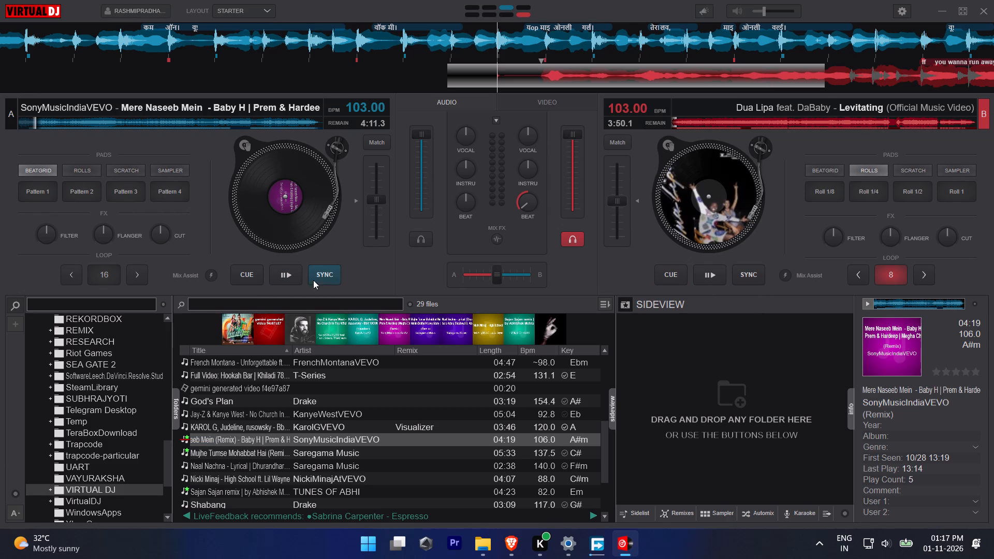
Audition "Mere Naseeb Mein" briefly on deck A.
click(290, 272)
click(289, 272)
double_click(289, 272)
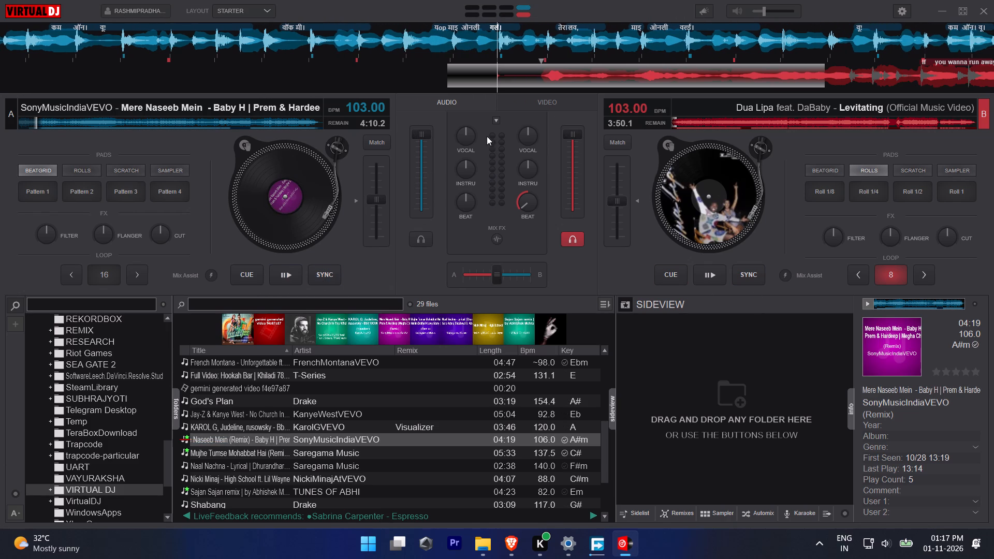
Restore the beat of "Levitating", audition it briefly, and cue it back to just before its audio starts.
click(573, 80)
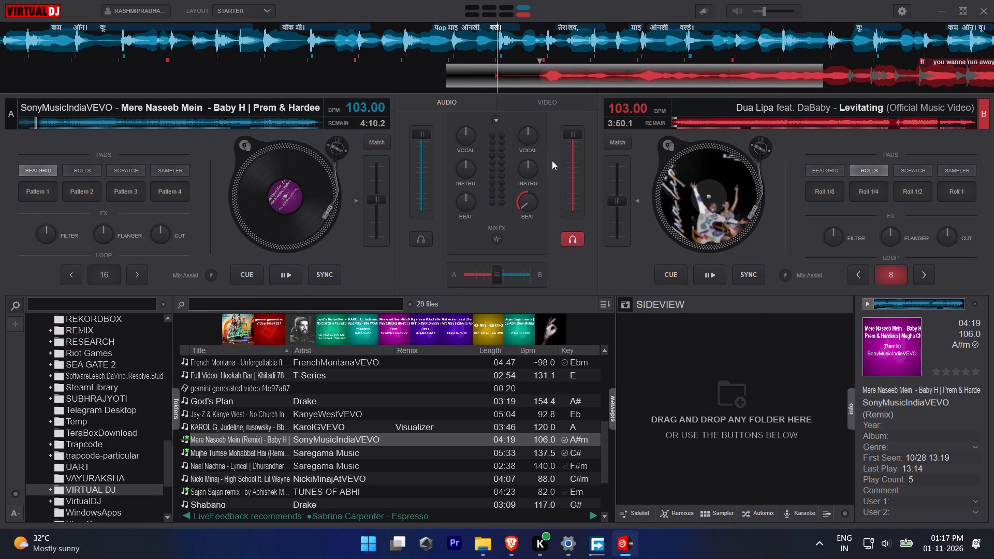
double_click(538, 204)
double_click(525, 205)
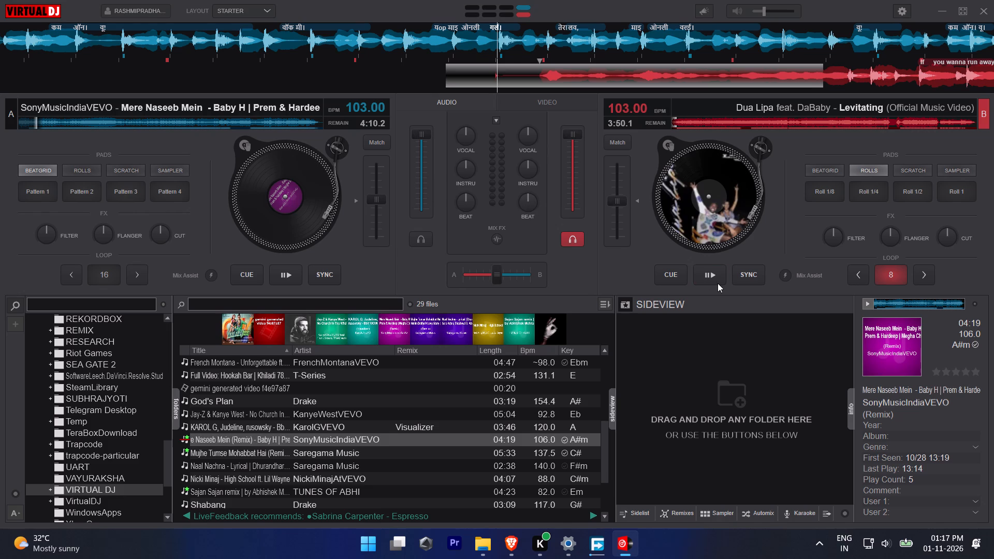
click(718, 282)
click(716, 279)
drag(562, 73, 630, 76)
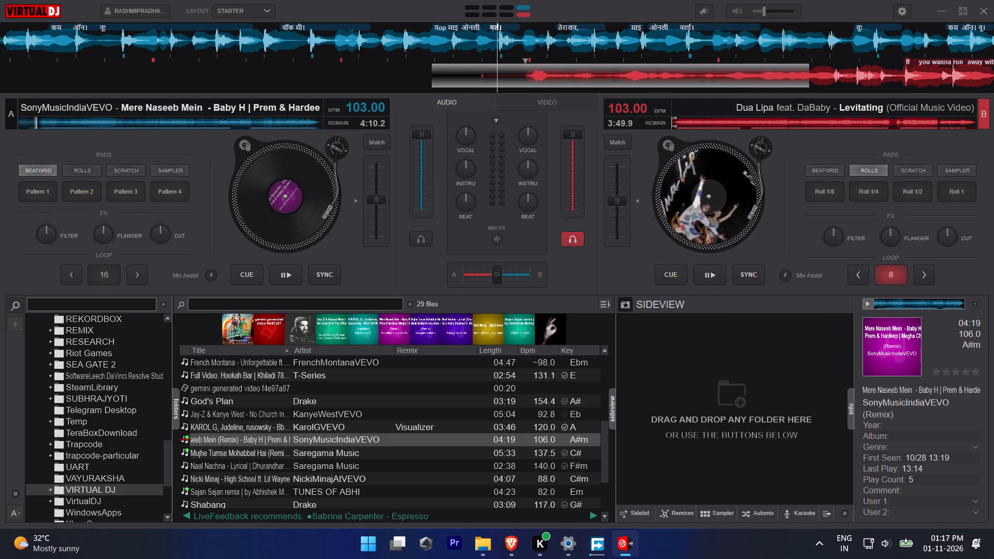
drag(630, 76, 645, 75)
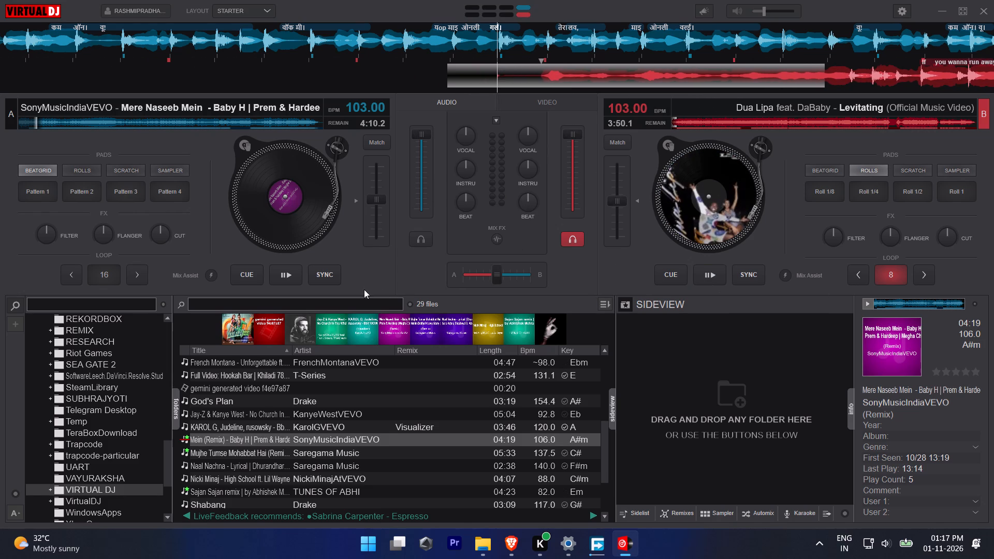
Release deck B's loop and restart "Mere Naseeb Mein" from its beginning on deck A.
click(884, 274)
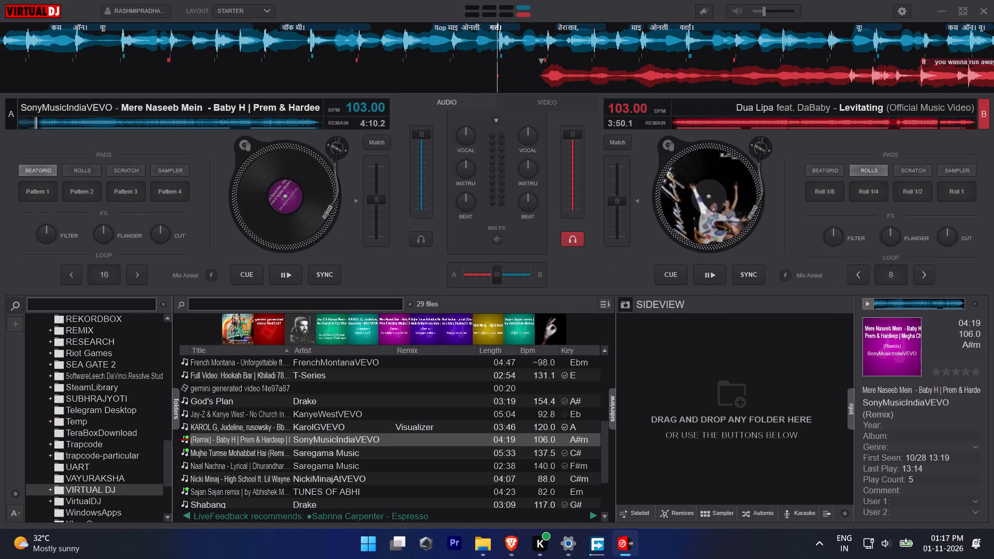
drag(169, 128, 0, 123)
click(295, 273)
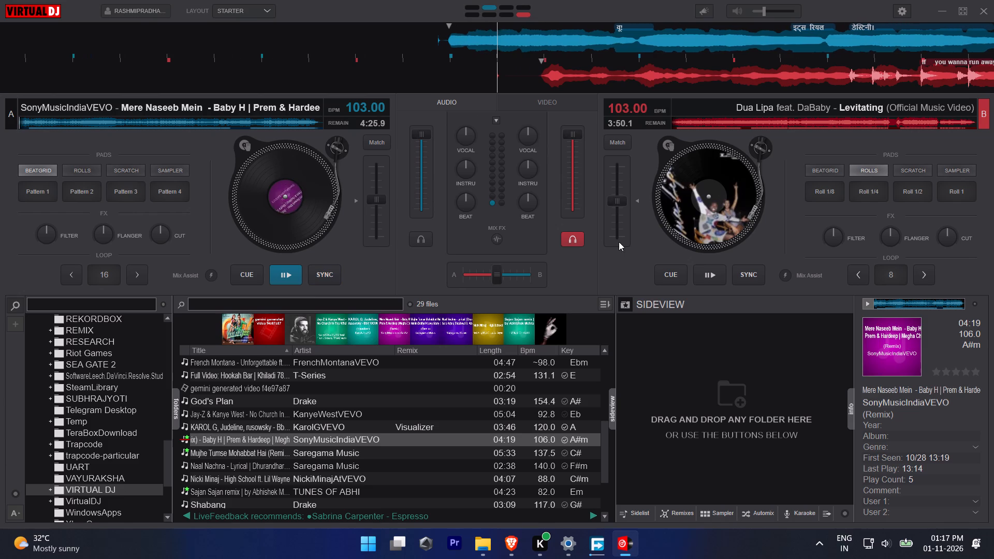
Cut the beat of "Mere Naseeb Mein" on deck A and bring in "Levitating" on deck B.
drag(470, 198, 422, 260)
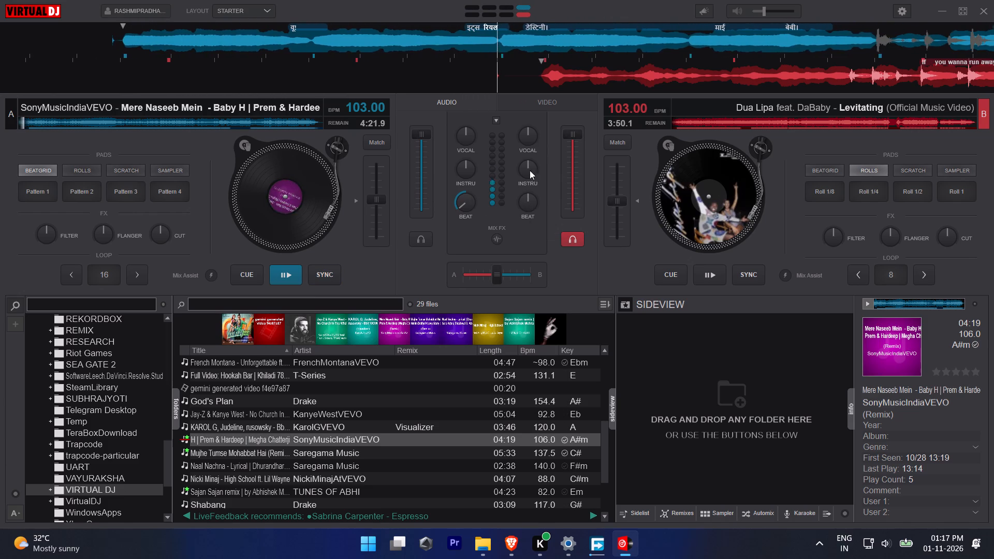
click(712, 274)
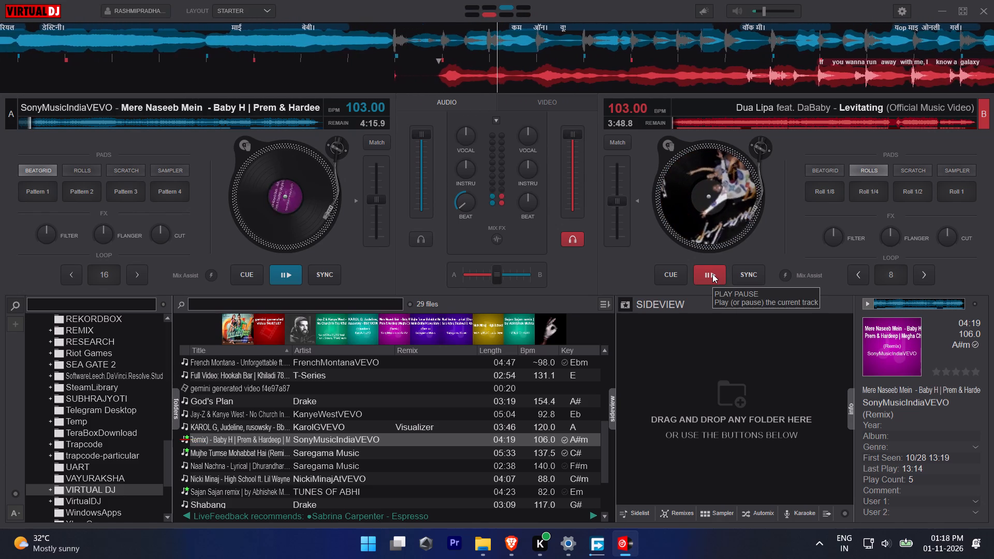
Pause both decks, moving "Mere Naseeb Mein" back before its beat drop and "Levitating" back before its audio starts.
click(712, 274)
click(275, 271)
click(710, 272)
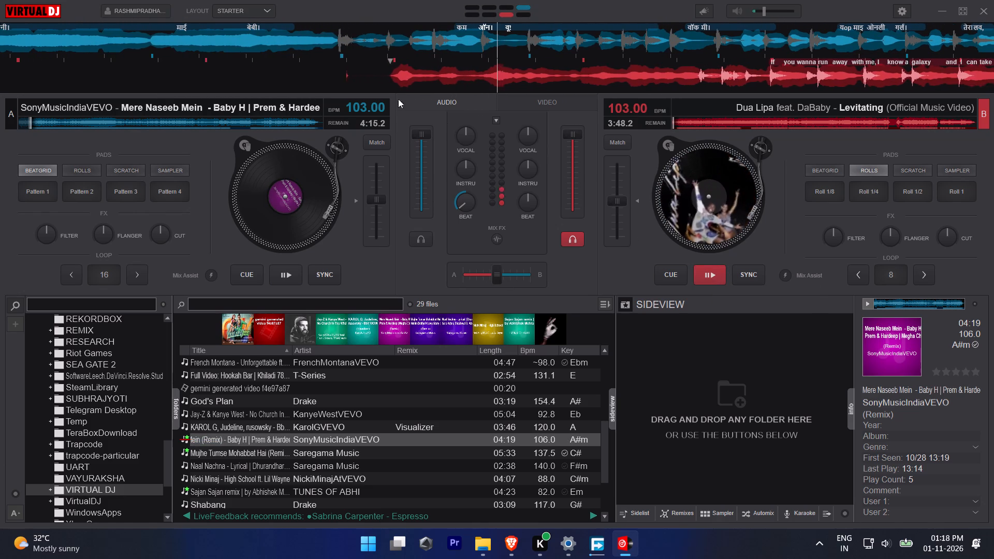
click(695, 273)
drag(335, 38, 605, 36)
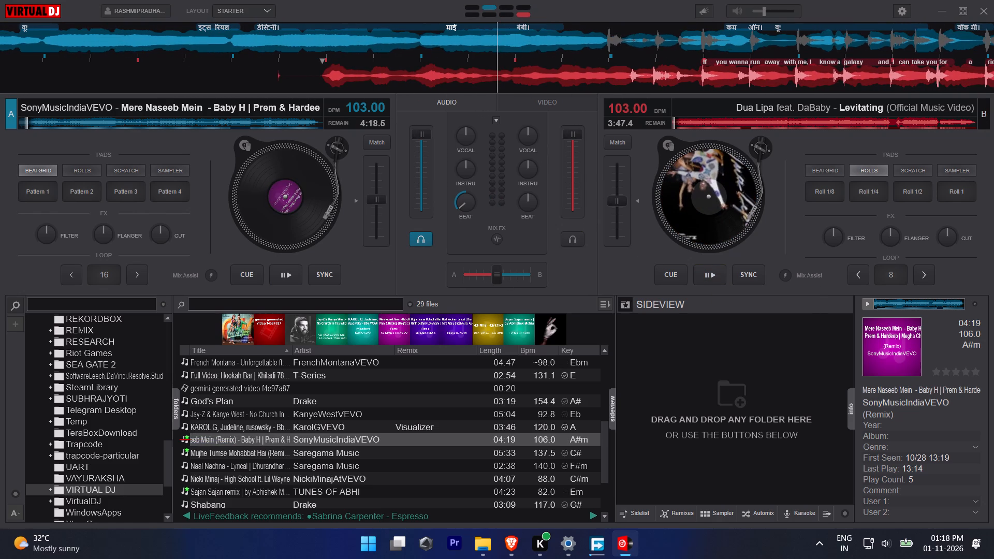
drag(378, 68, 600, 89)
Play deck A with the beat of "Mere Naseeb Mein" restored, and cut the beat of "Levitating" on deck B instead.
double_click(470, 195)
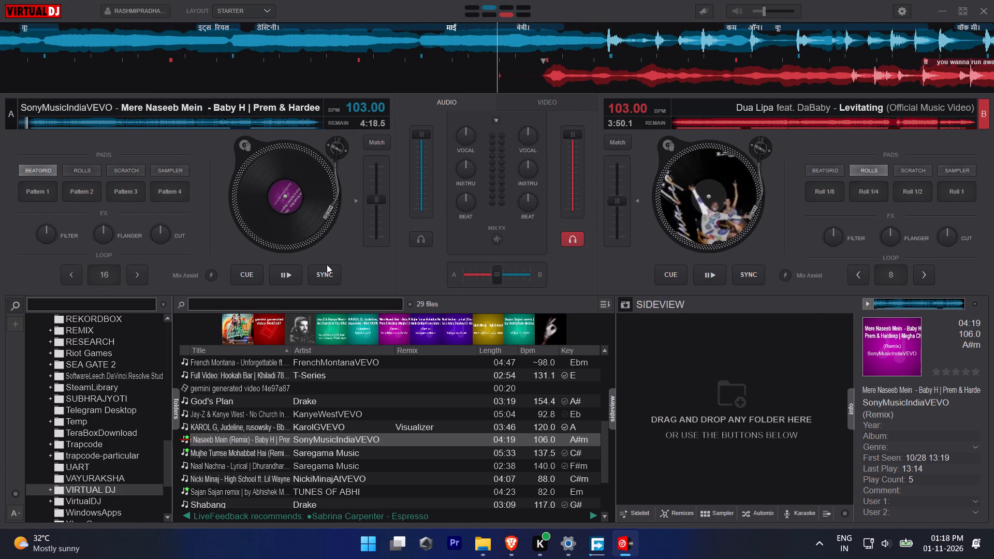
click(276, 277)
drag(530, 193, 532, 272)
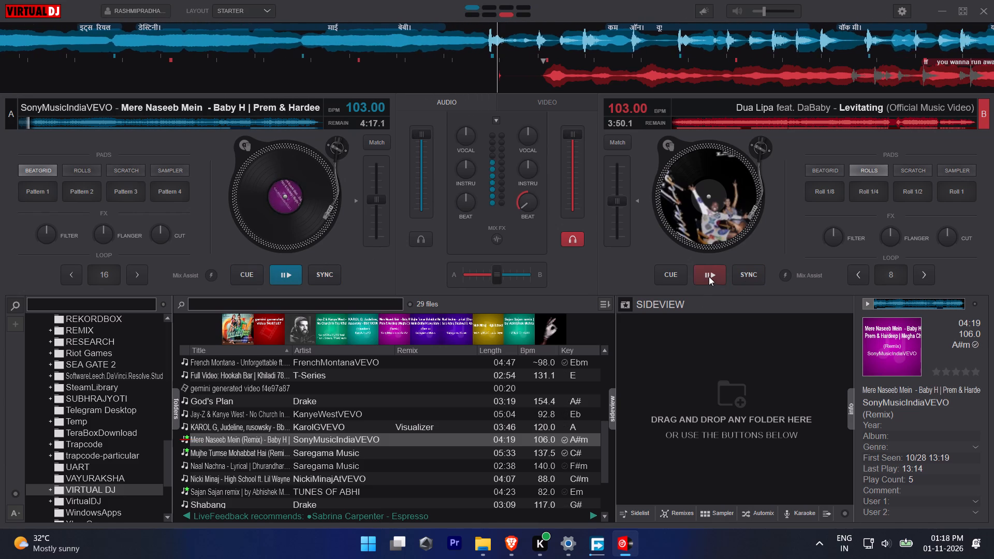
Pause "Mere Naseeb Mein" on deck A and move it back before its beat drop.
click(283, 273)
drag(445, 54, 647, 51)
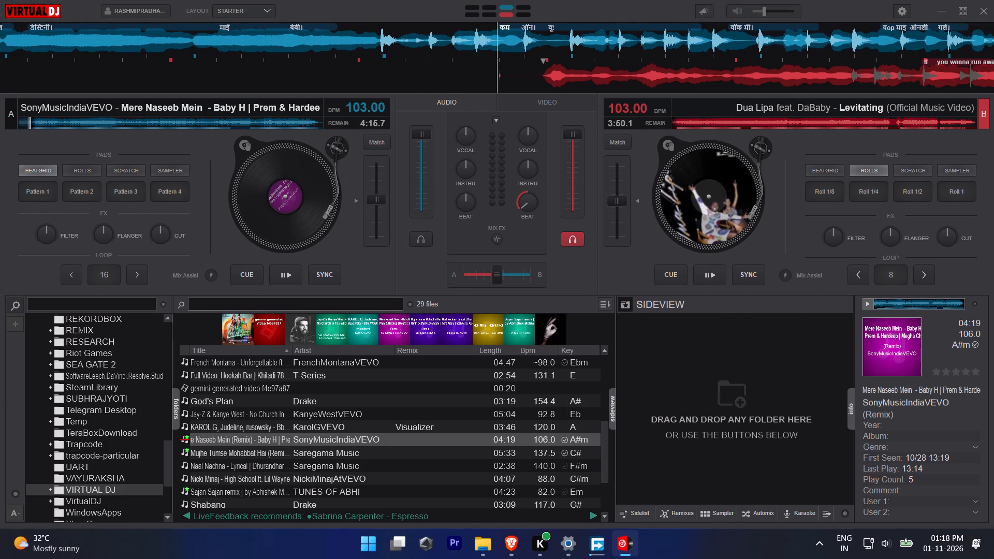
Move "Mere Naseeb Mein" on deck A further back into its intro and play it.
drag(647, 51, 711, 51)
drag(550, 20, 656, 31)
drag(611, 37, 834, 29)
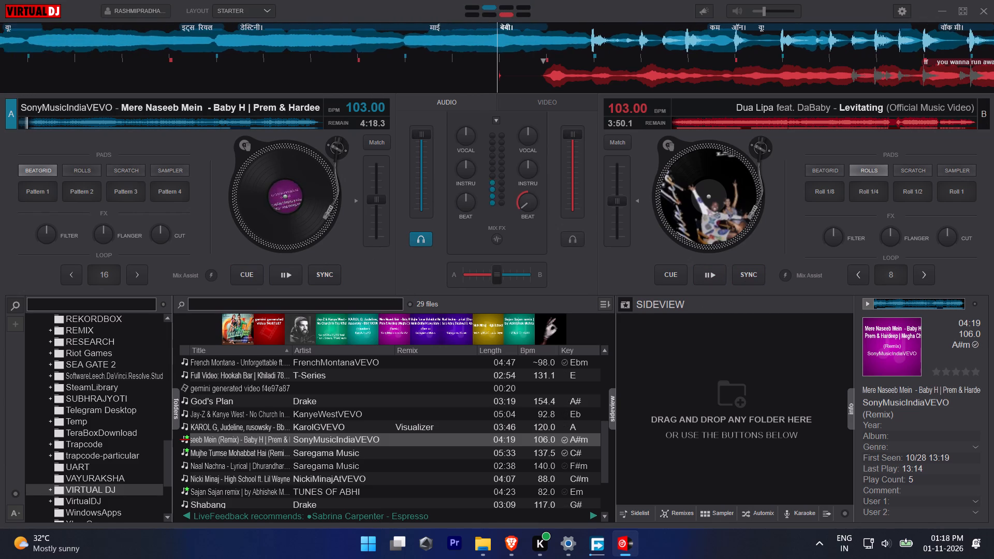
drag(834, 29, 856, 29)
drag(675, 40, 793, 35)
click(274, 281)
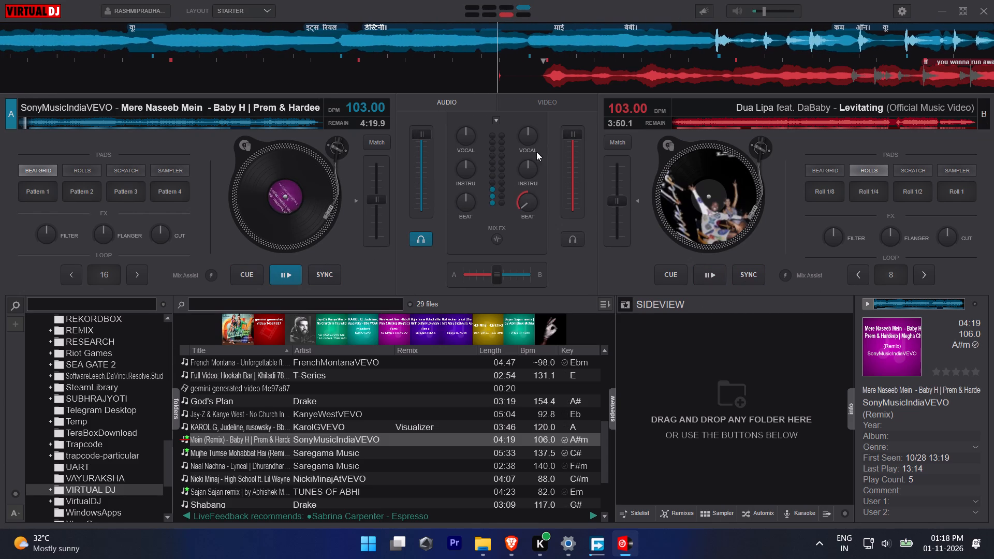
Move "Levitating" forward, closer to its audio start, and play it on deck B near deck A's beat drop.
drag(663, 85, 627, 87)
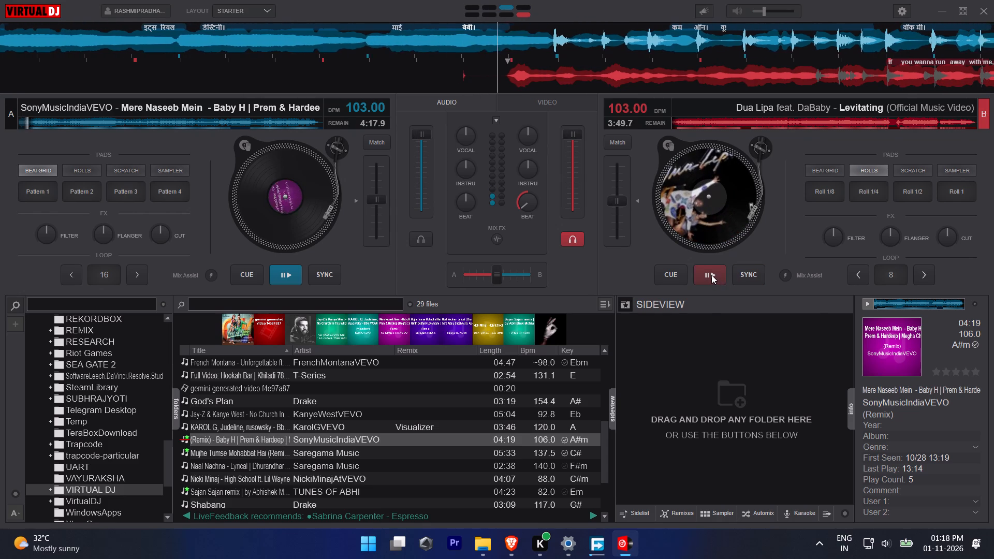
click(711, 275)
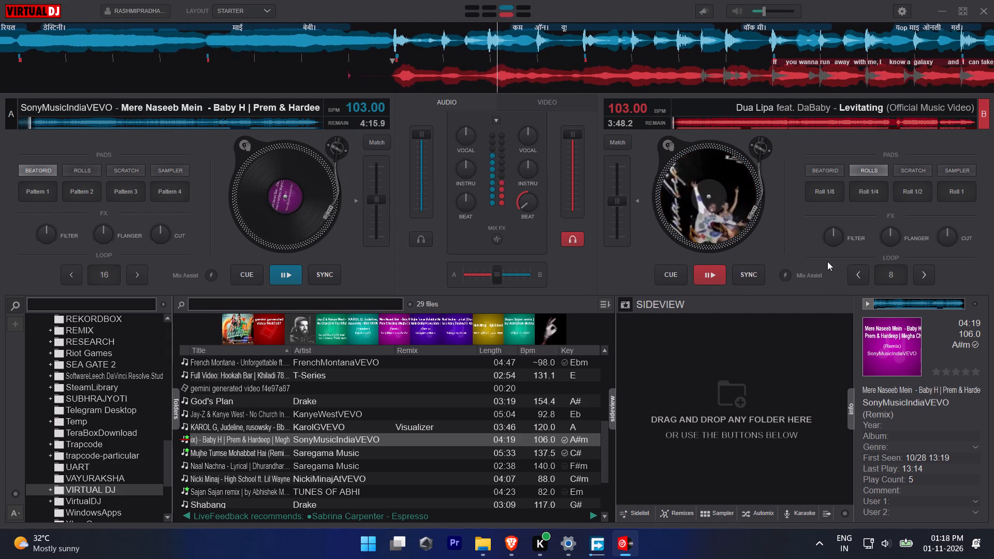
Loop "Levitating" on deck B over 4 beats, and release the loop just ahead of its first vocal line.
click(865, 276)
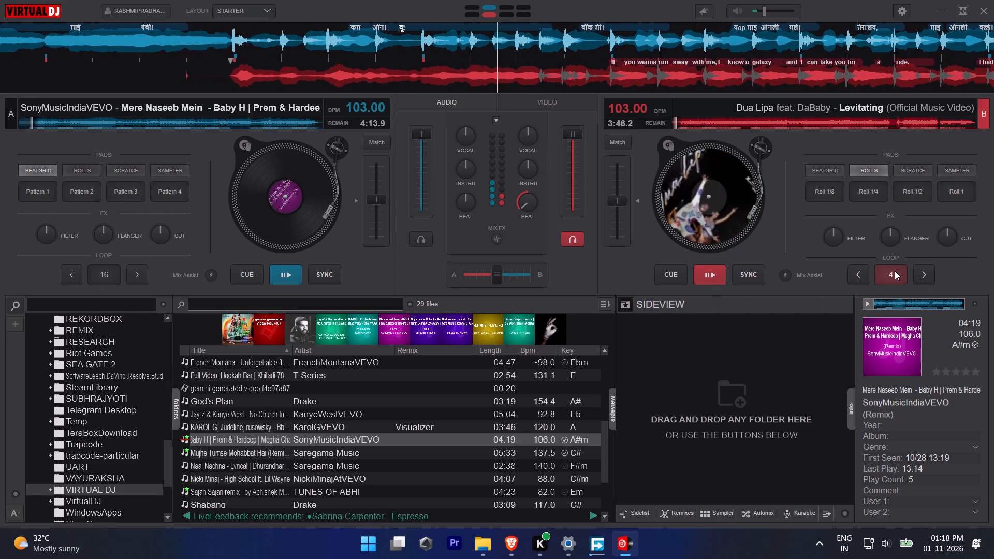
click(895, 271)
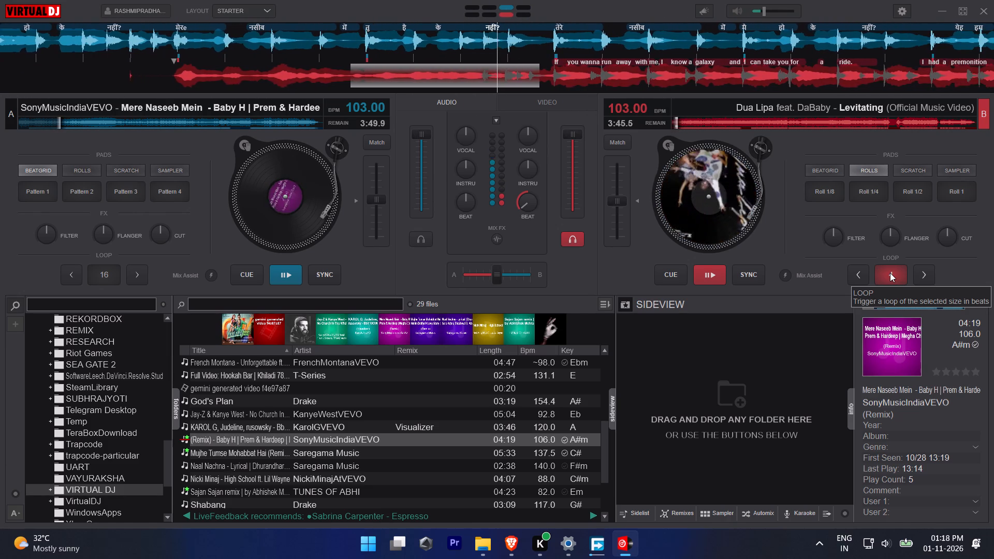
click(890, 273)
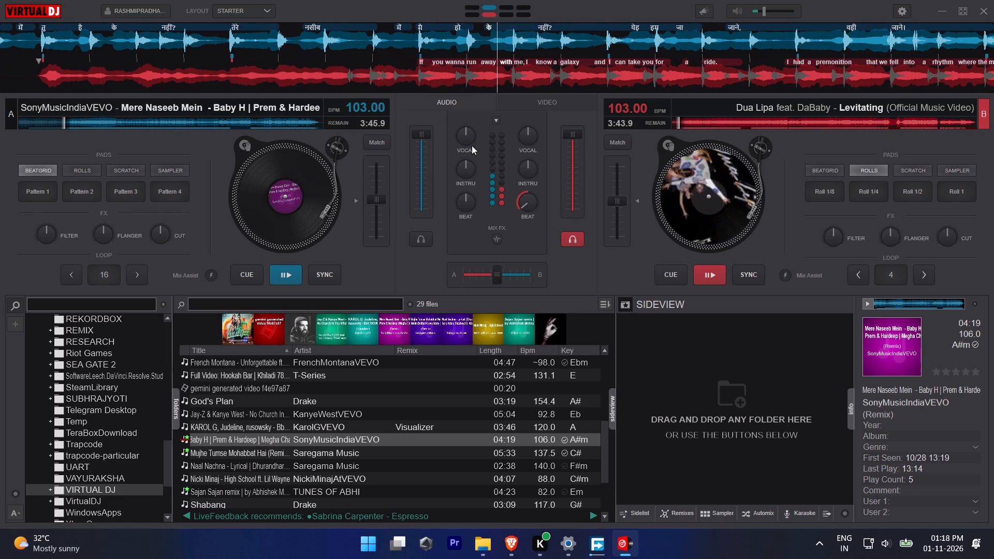
Pause both decks, returning "Mere Naseeb Mein" to its beginning and "Levitating" to before its audio starts.
click(283, 286)
click(709, 276)
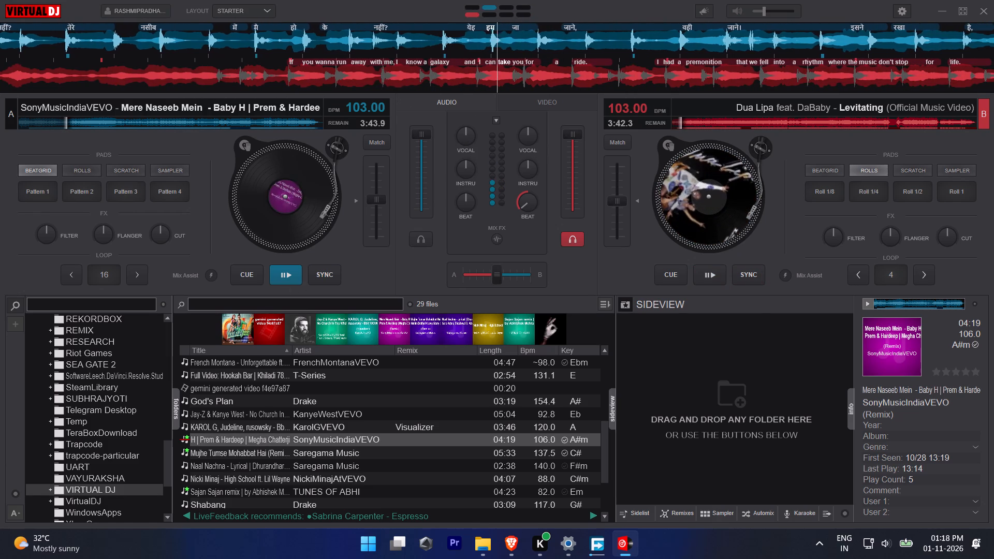
drag(368, 65, 772, 69)
click(291, 274)
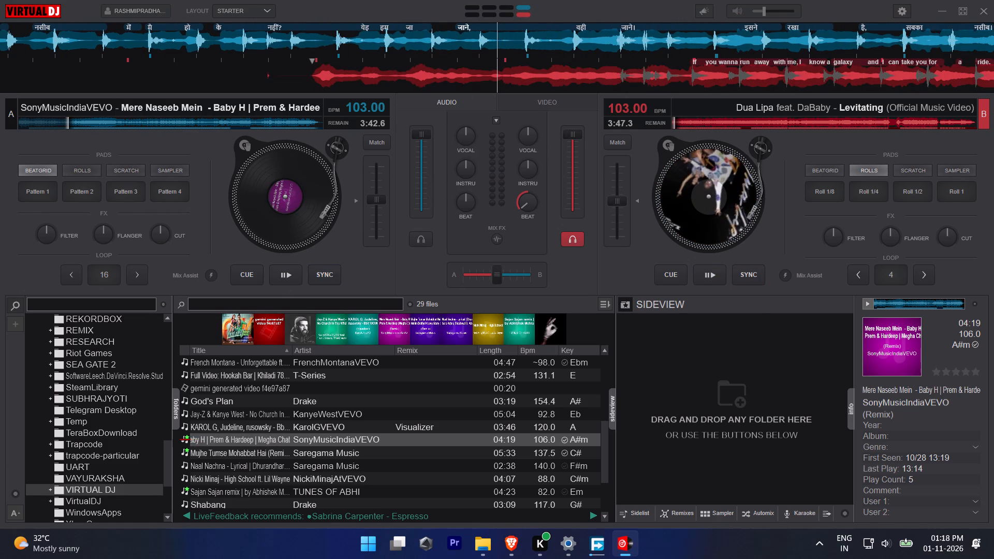
drag(53, 123, 0, 125)
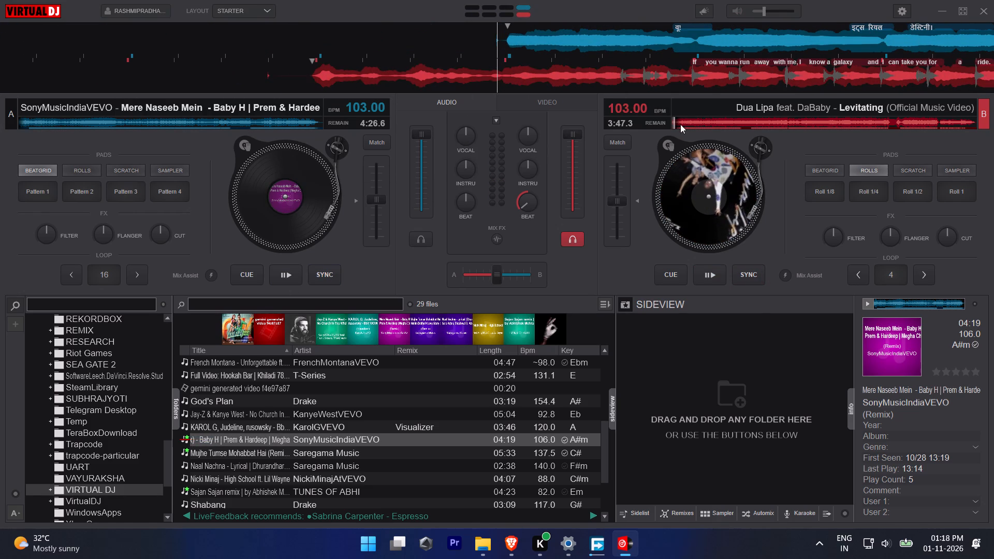
drag(673, 120, 506, 119)
Play deck A, and start "Levitating" from its audio start in an 8-beat loop on deck B at deck A's beat drop.
click(287, 277)
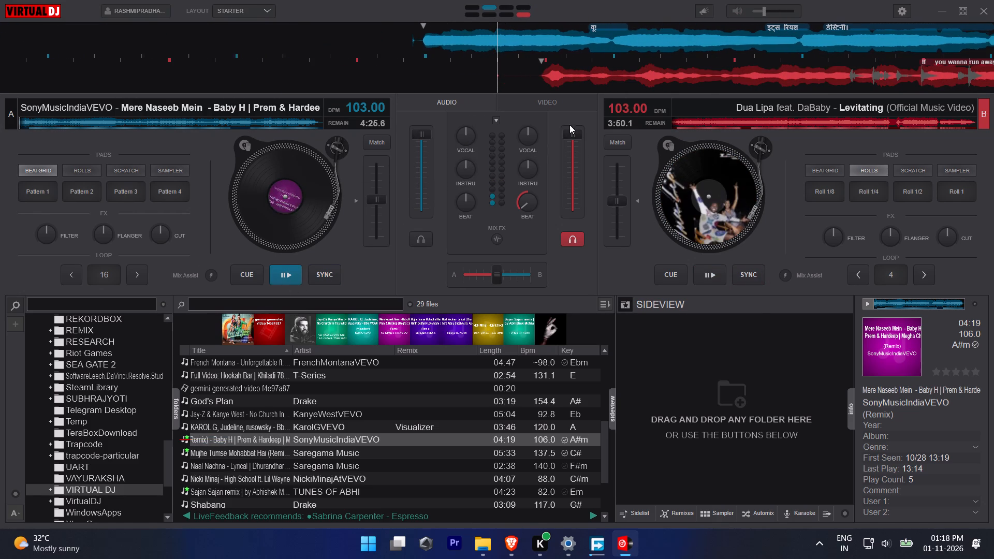
drag(607, 72, 565, 72)
click(565, 72)
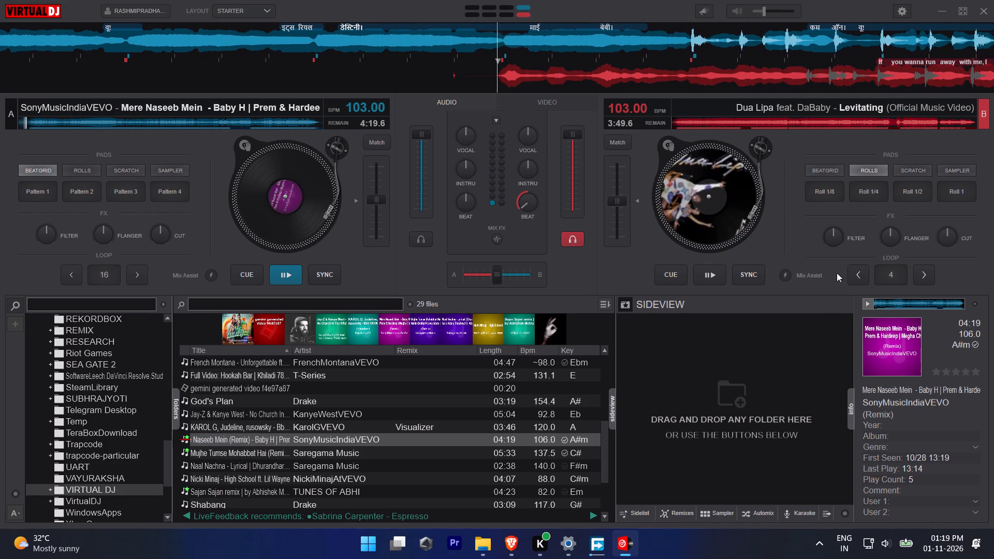
click(929, 276)
click(899, 274)
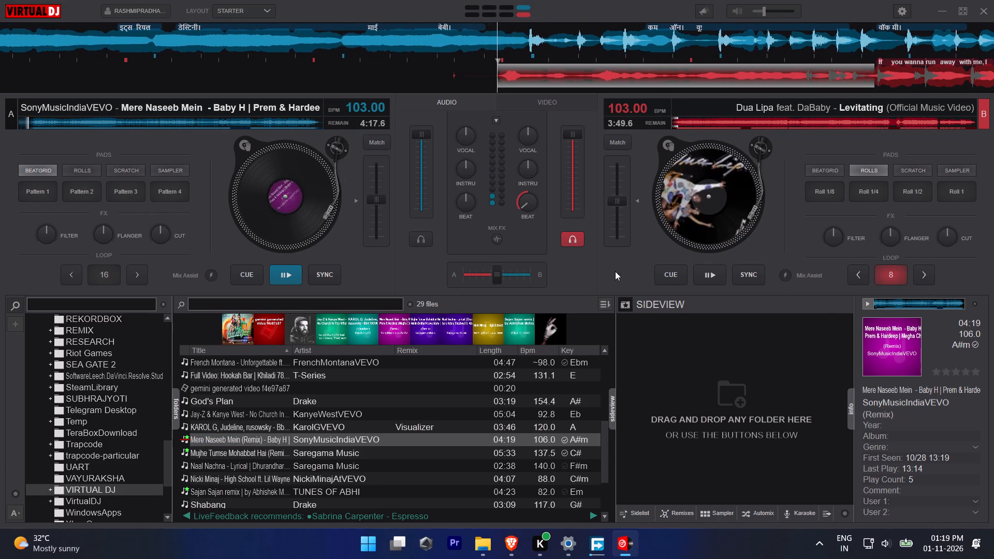
click(707, 276)
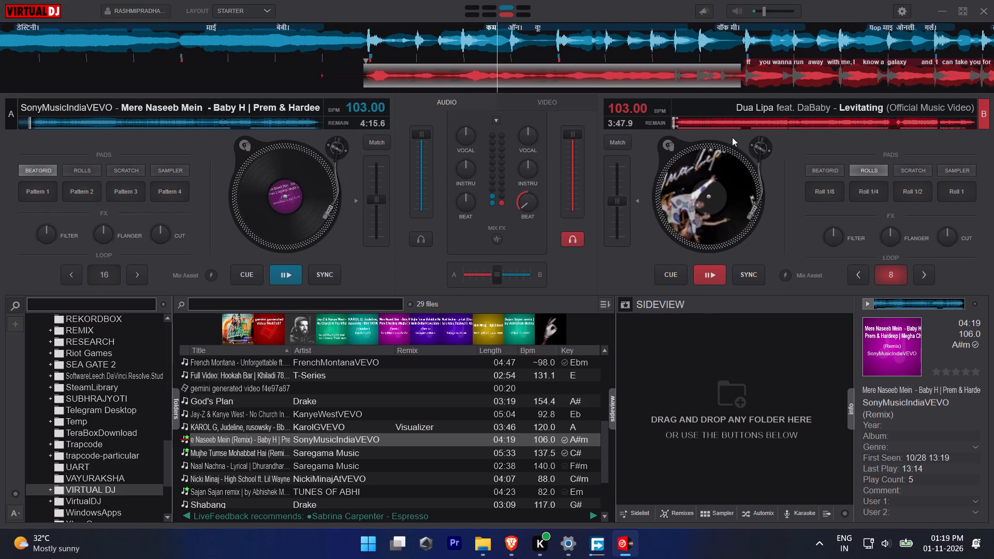
Apply a downward filter sweep and a flanger sweep to the looped "Levitating" on deck B, and reset the flanger.
drag(834, 238, 831, 241)
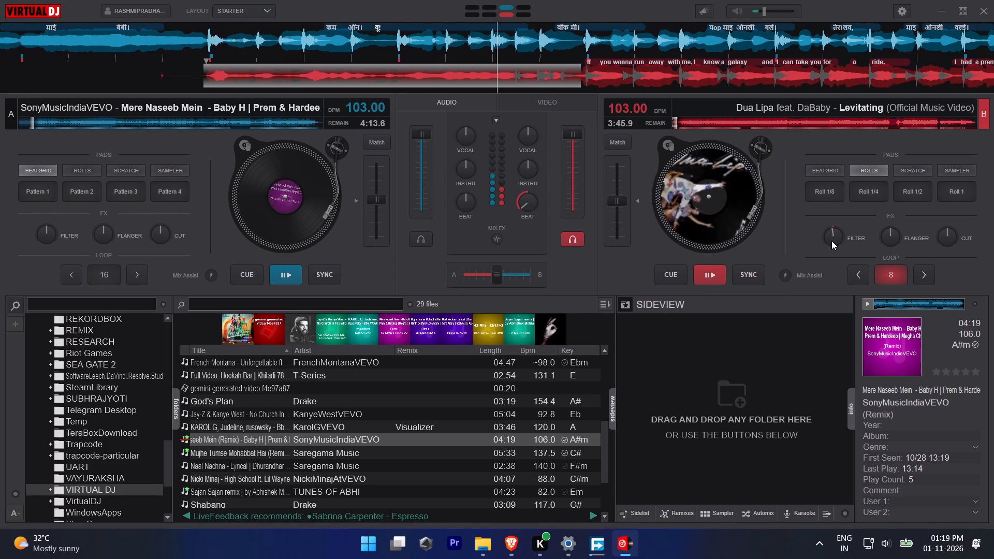
drag(831, 241, 787, 202)
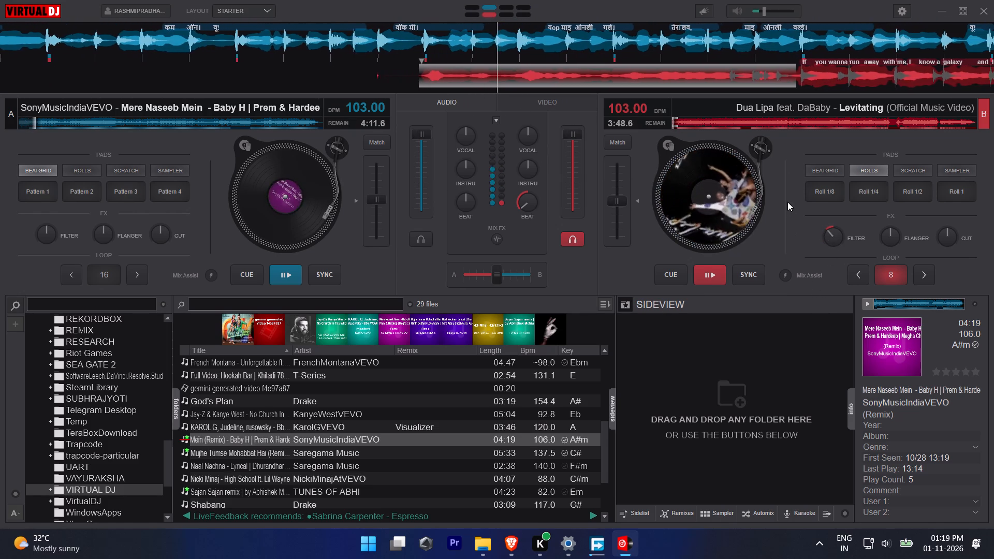
drag(787, 202, 787, 192)
drag(888, 239, 875, 205)
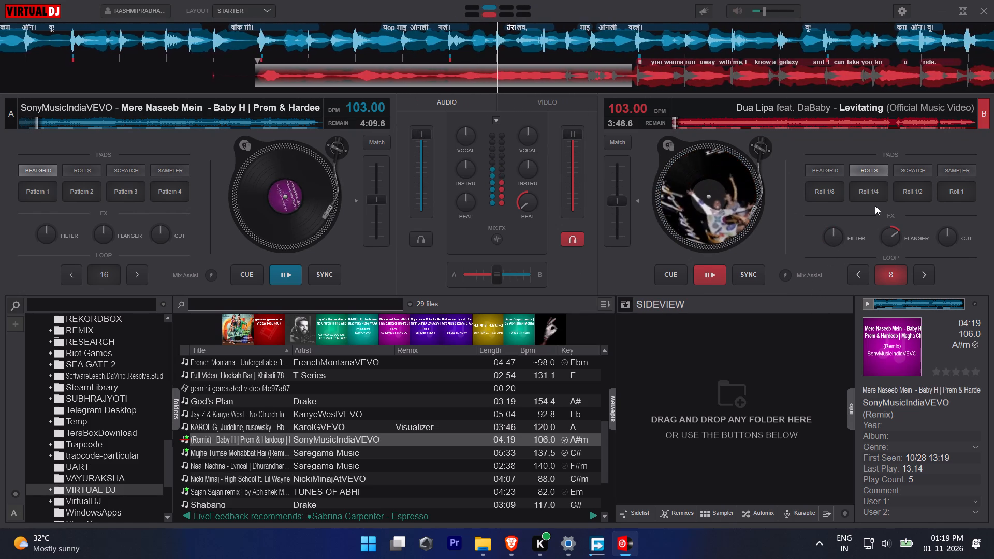
drag(875, 205, 861, 201)
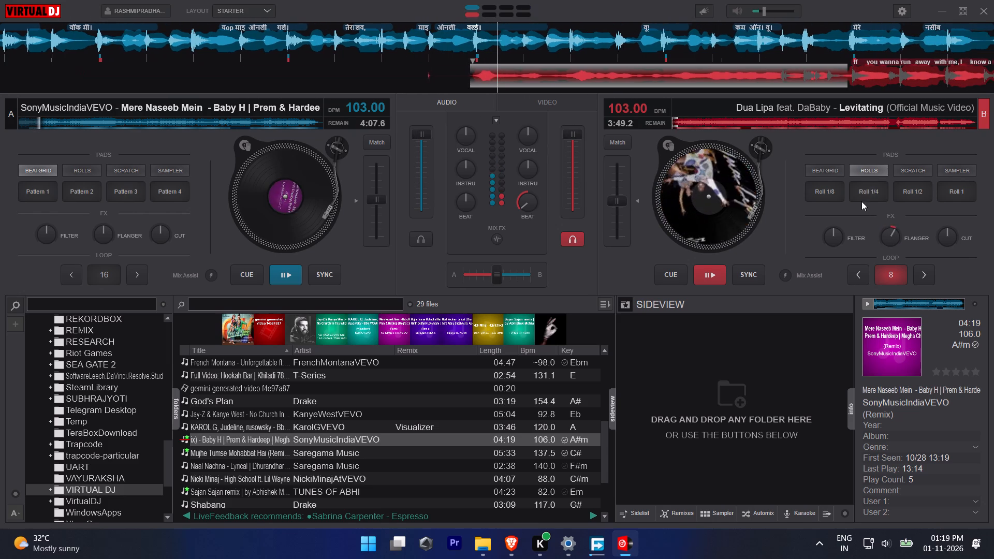
drag(861, 201, 850, 199)
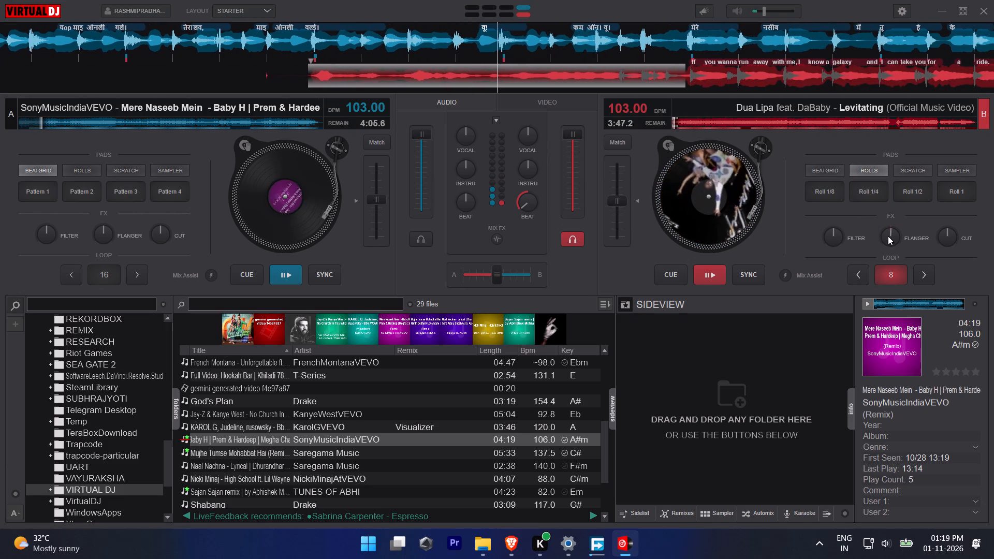
double_click(888, 236)
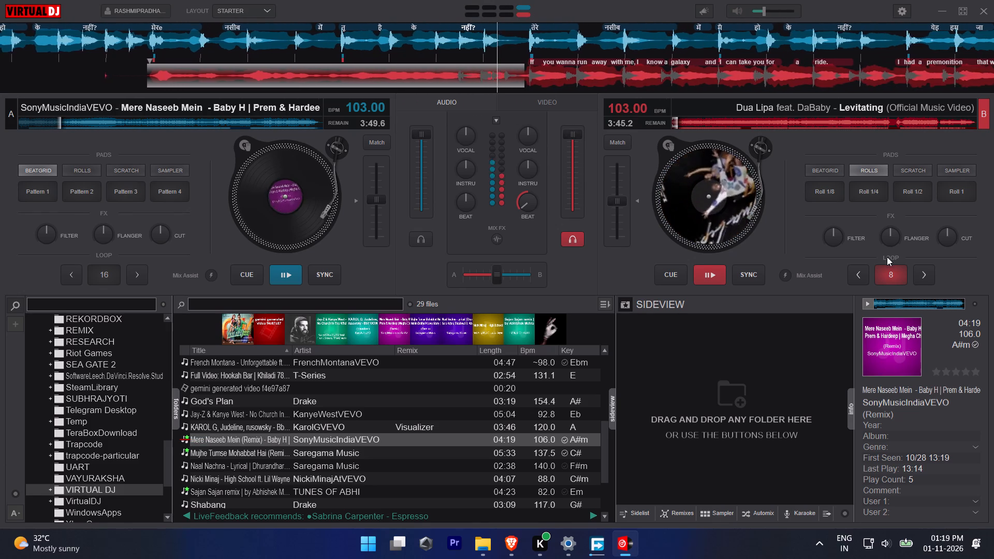
Release the 8-beat loop on deck B so "Levitating" plays on into its vocals.
click(892, 276)
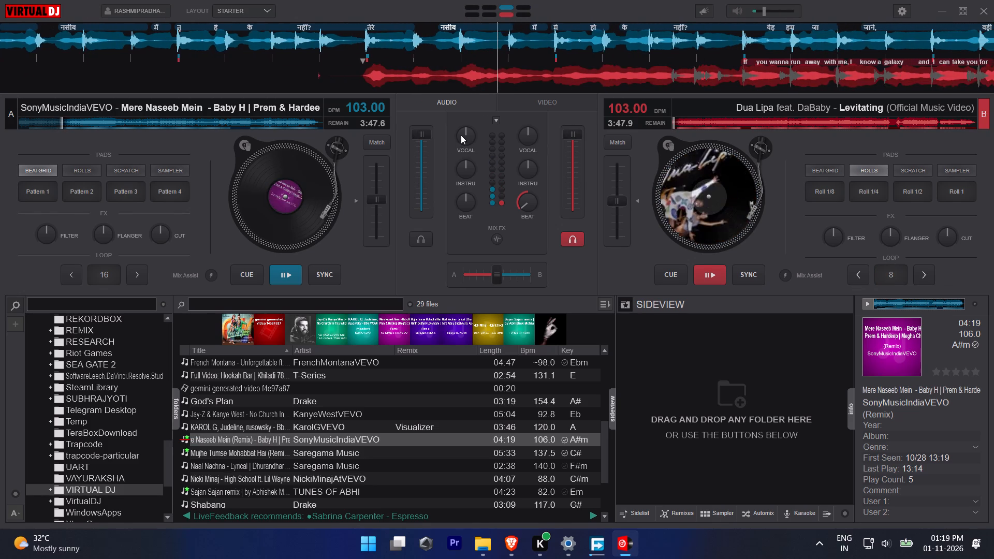
Cut the vocals and instruments of "Mere Naseeb Mein" on deck A, keeping only its beat.
drag(461, 135, 458, 135)
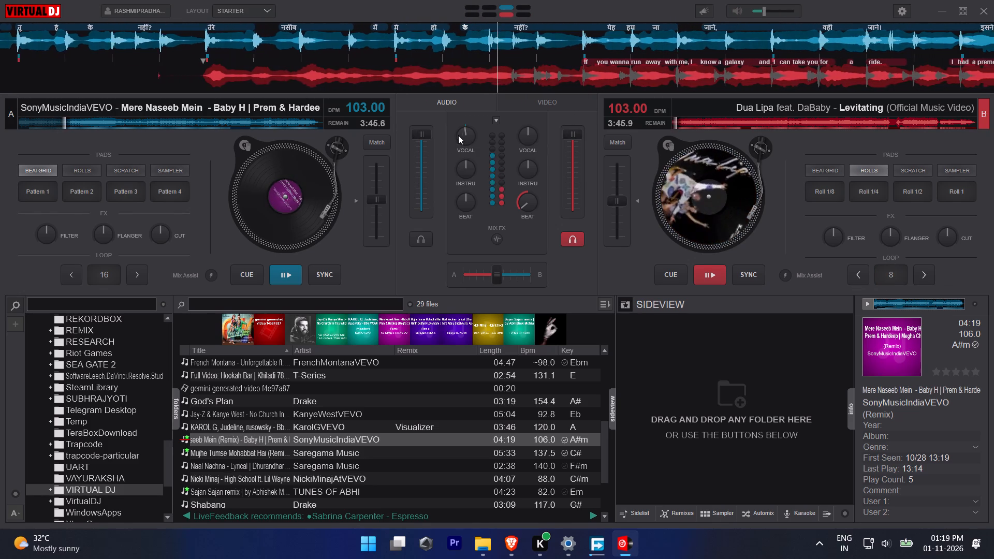
drag(458, 135, 543, 274)
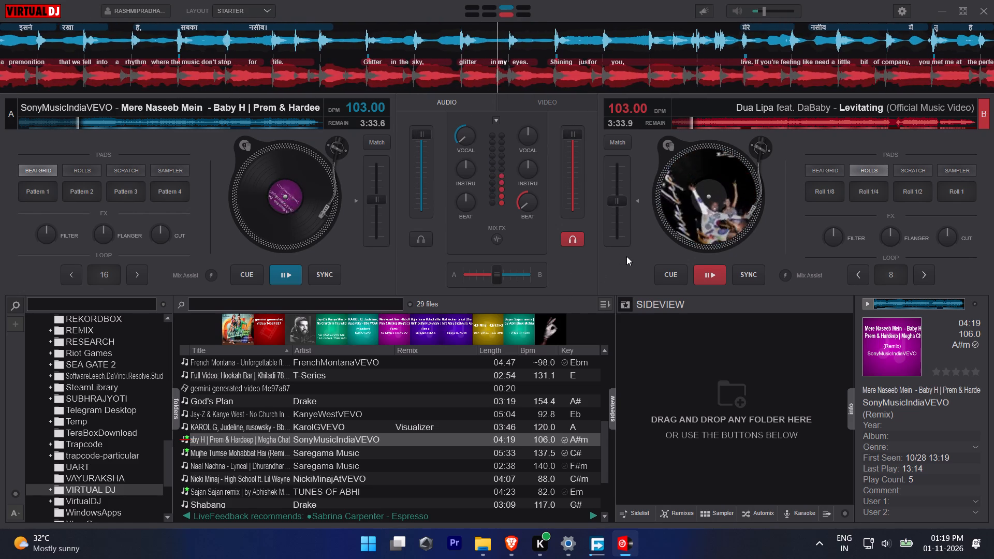
drag(466, 170, 435, 217)
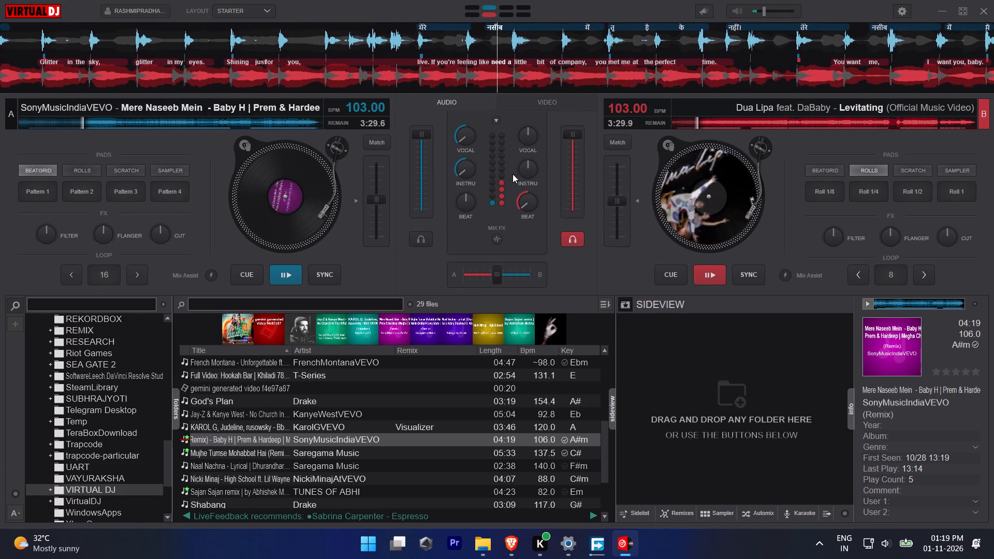
Swap the vocals: restore those of "Mere Naseeb Mein" on deck A and cut those of "Levitating" on deck B to 0%.
double_click(469, 134)
drag(536, 137, 442, 249)
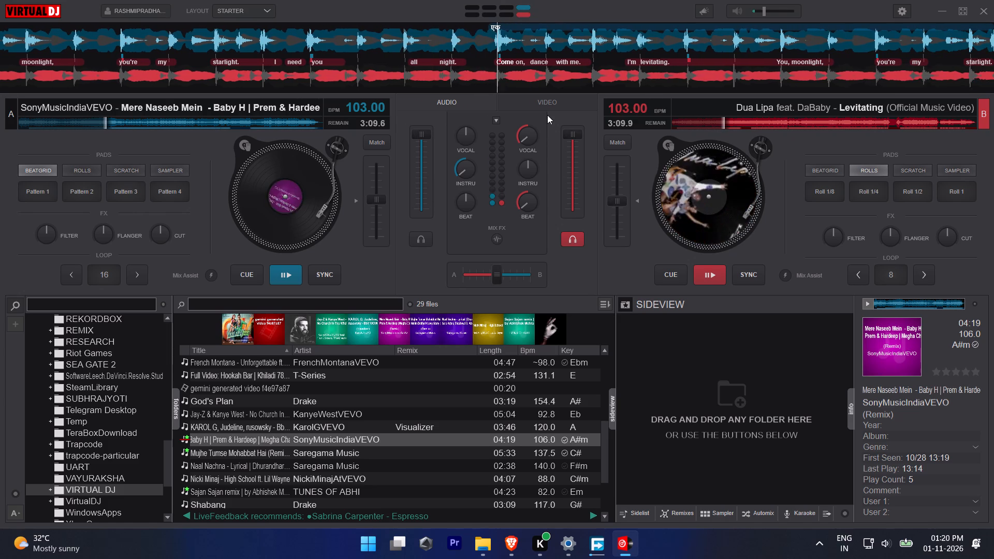
Swap the vocals back: restore those of "Levitating" on deck B and cut those of "Mere Naseeb Mein" on deck A.
double_click(527, 136)
drag(467, 138, 348, 236)
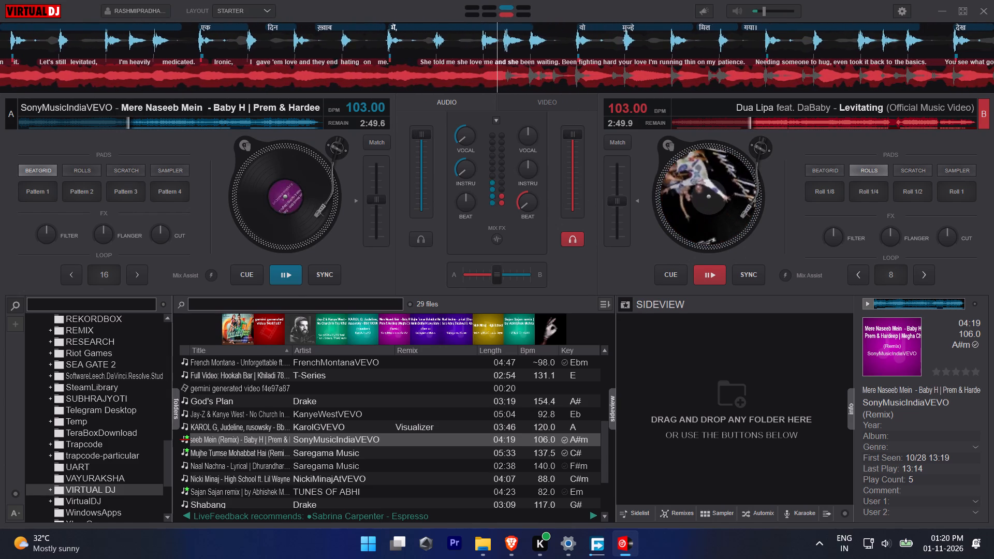
Pause and resume deck A twice, dropping the beat of "Mere Naseeb Mein" out and back in under "Levitating".
click(294, 275)
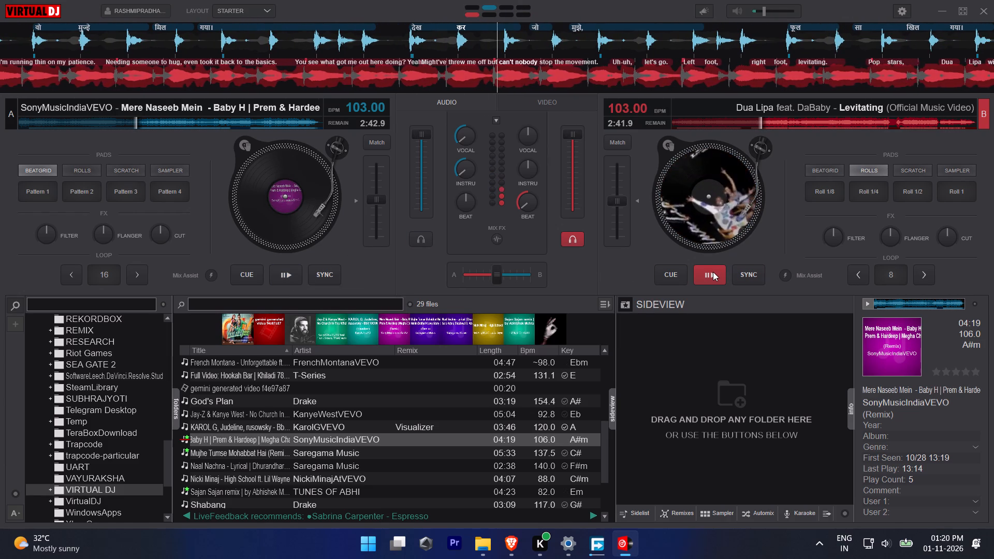
click(286, 270)
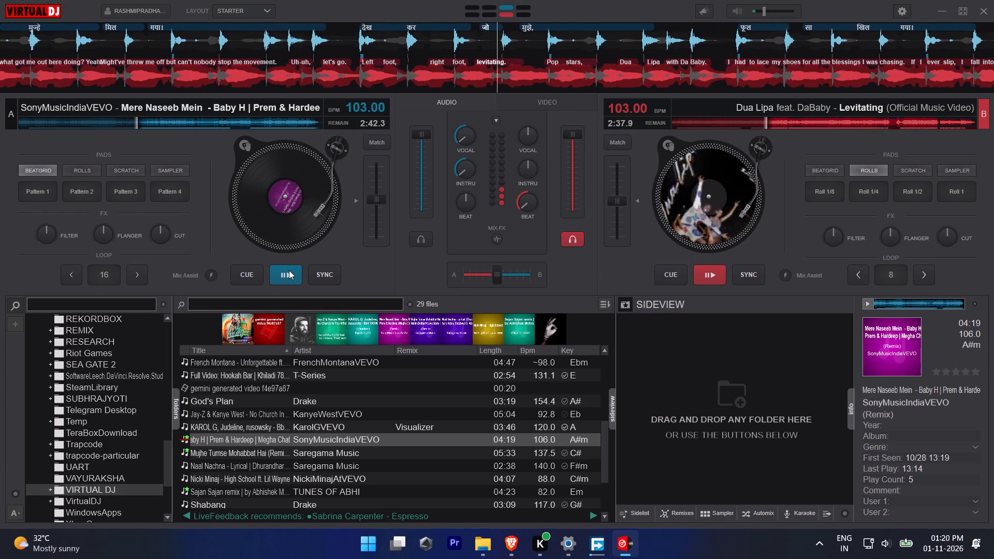
click(295, 271)
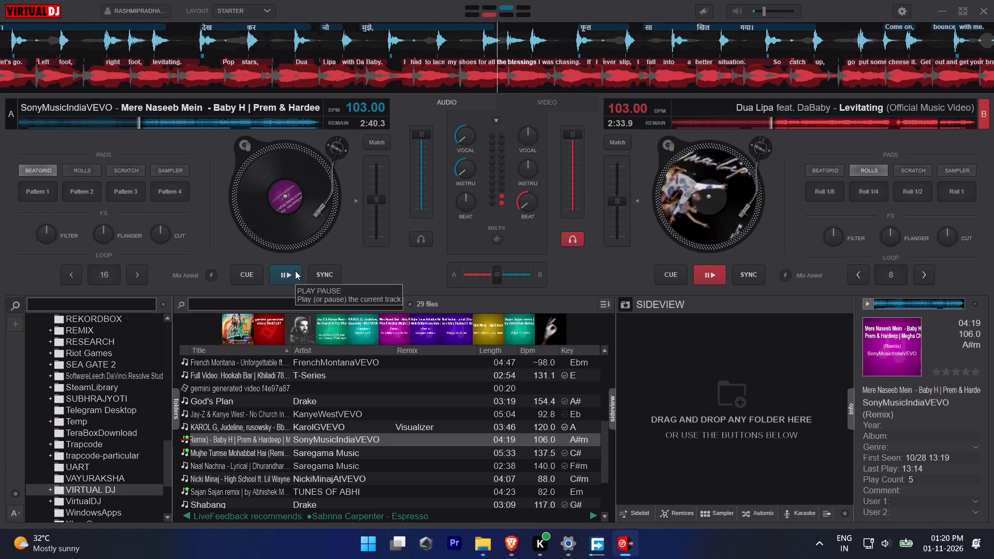
click(295, 271)
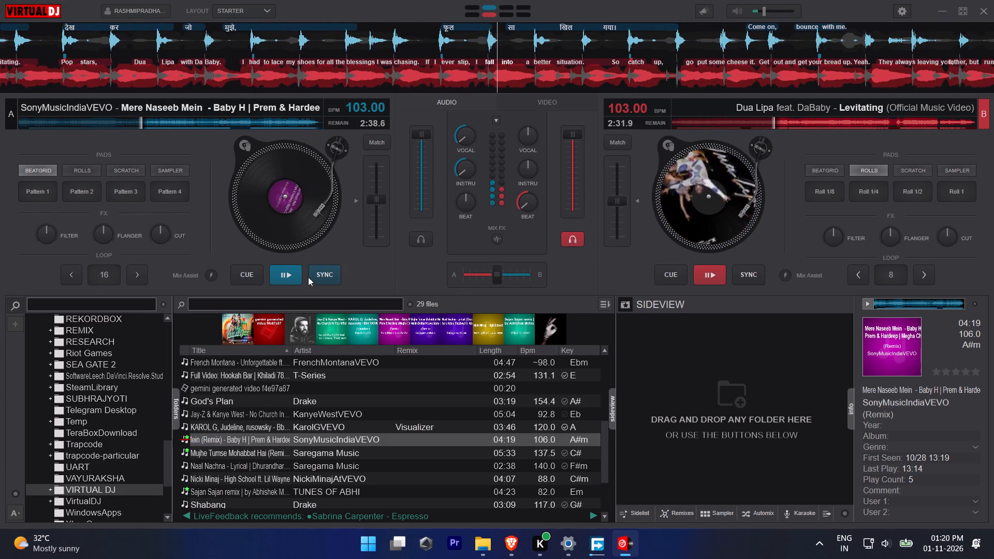
Pause deck A, bring its beat back in with the filter turned fully down, and reset the filter.
click(291, 272)
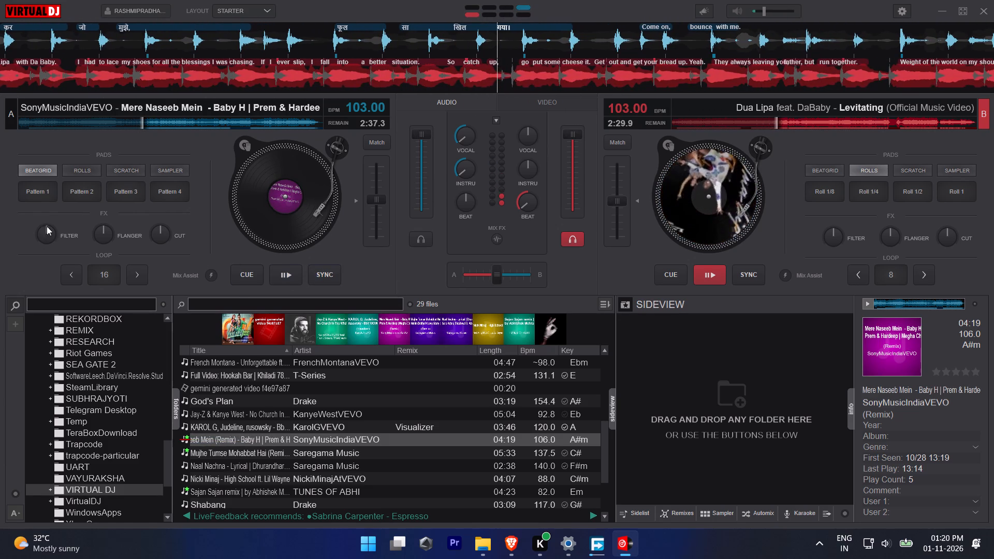
drag(47, 226, 0, 343)
click(295, 272)
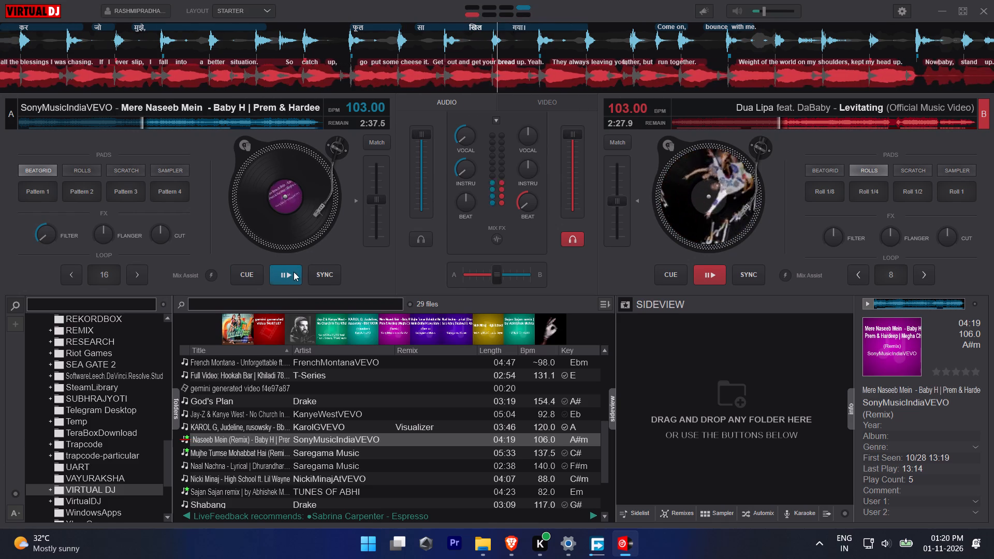
double_click(53, 233)
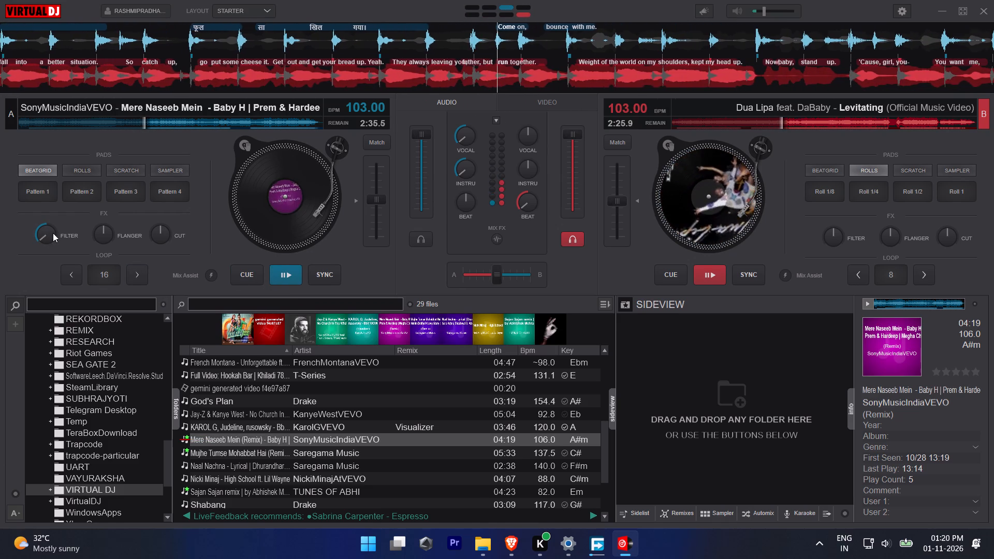
double_click(50, 232)
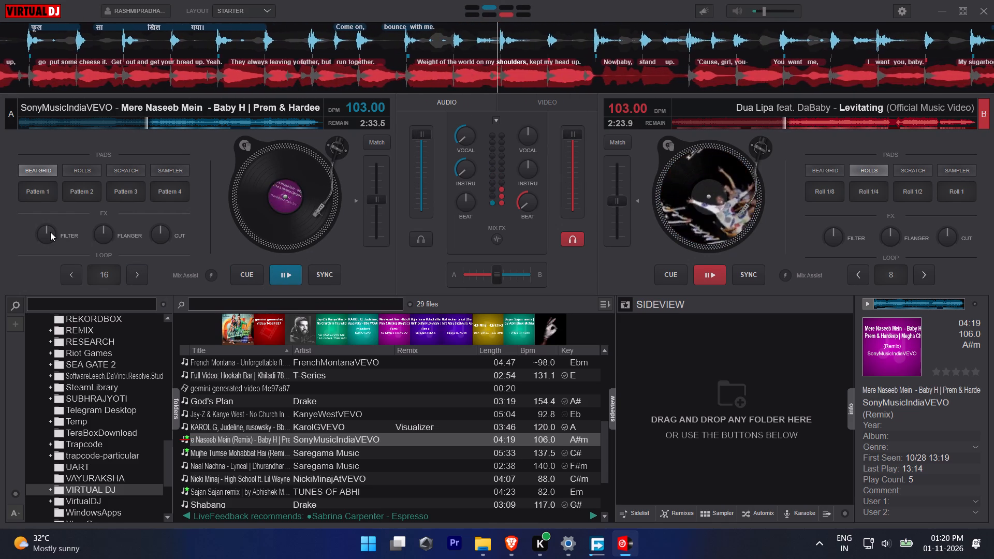
Pause "Mere Naseeb Mein" on deck A, dropping its beat out while "Levitating" keeps playing.
click(285, 272)
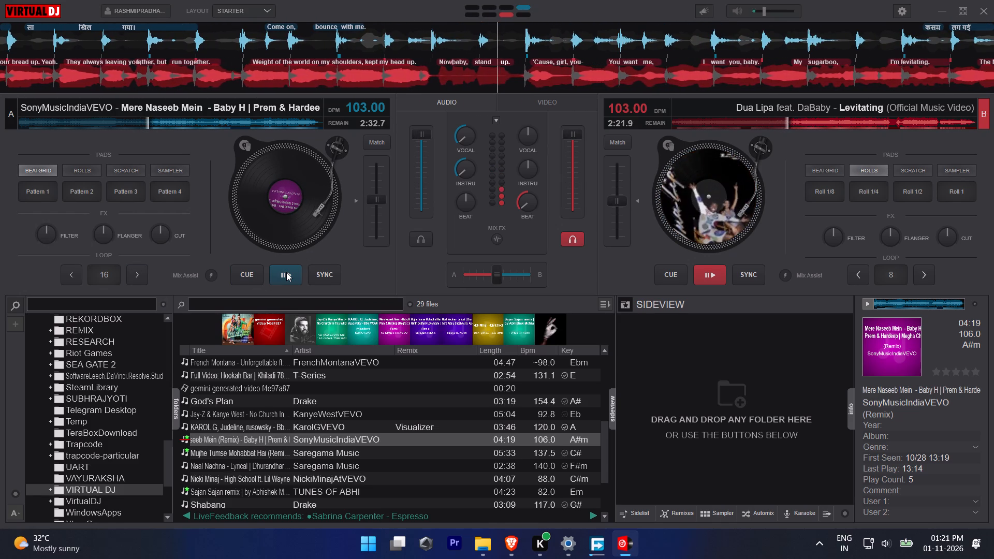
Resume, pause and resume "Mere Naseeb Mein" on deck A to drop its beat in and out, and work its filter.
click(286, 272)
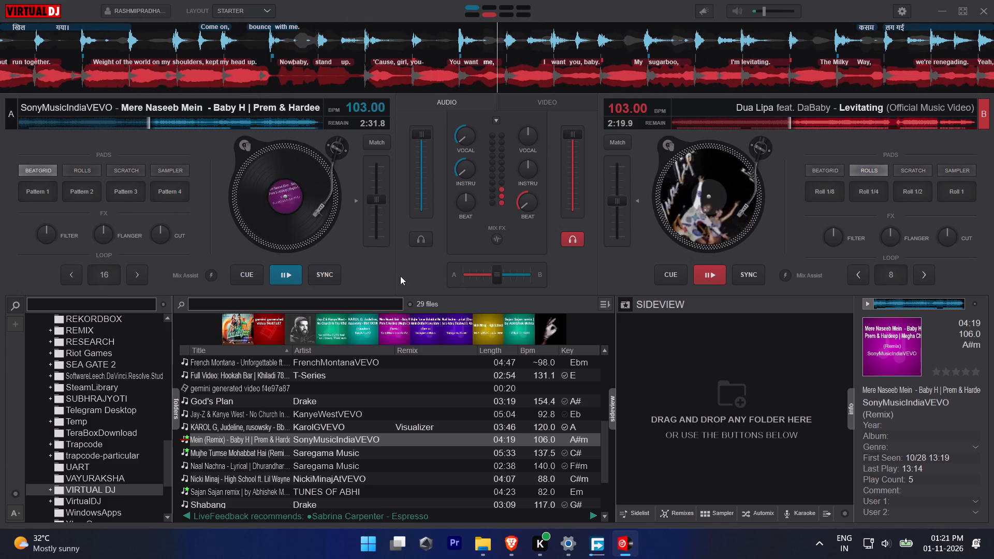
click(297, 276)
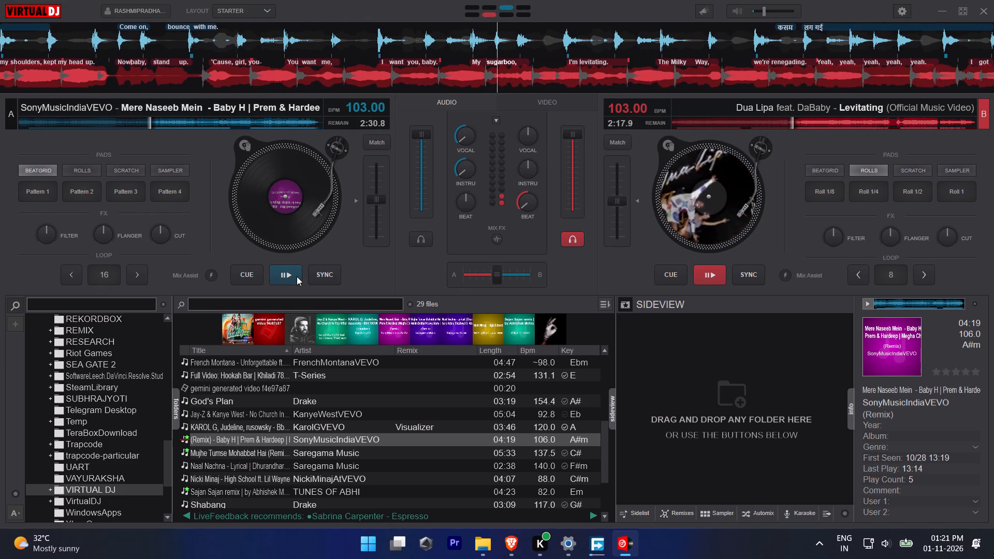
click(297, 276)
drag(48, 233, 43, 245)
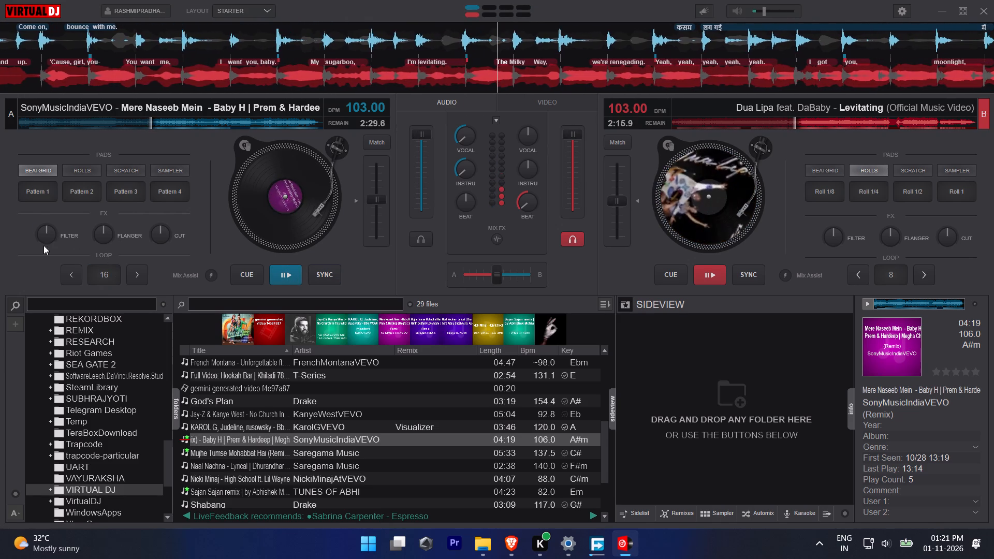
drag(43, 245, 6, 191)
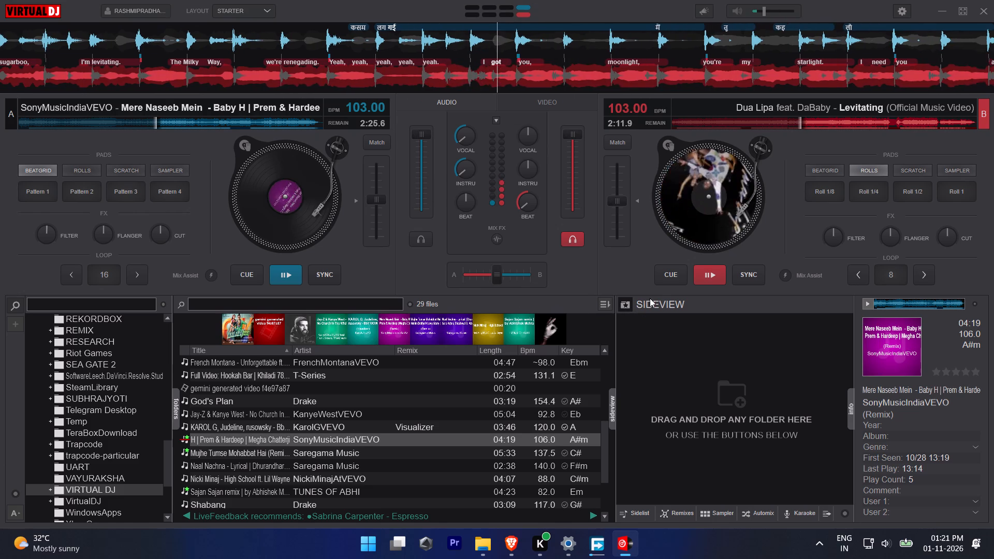
Pause both decks and rewind "Mere Naseeb Mein" on deck A and "Levitating" on deck B to their beginnings.
click(721, 275)
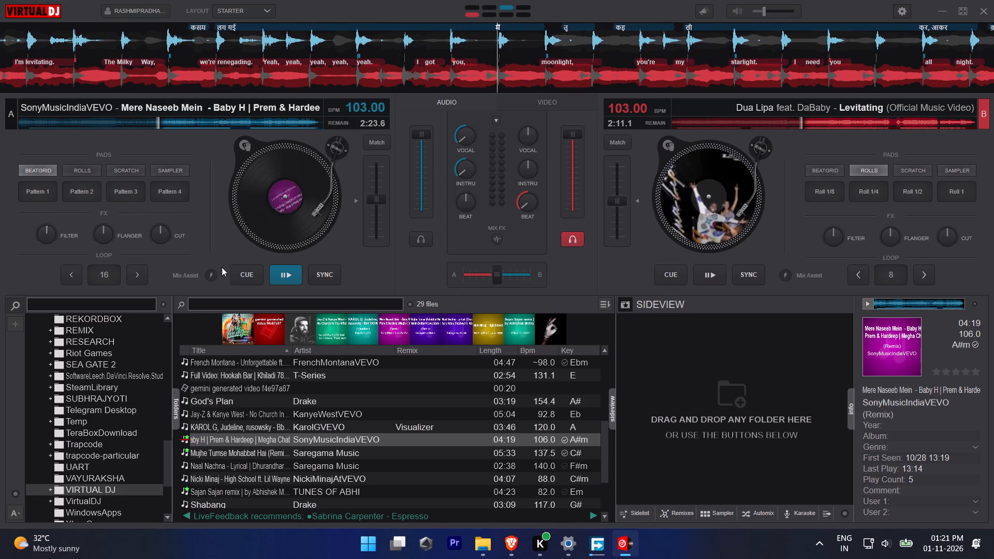
click(293, 278)
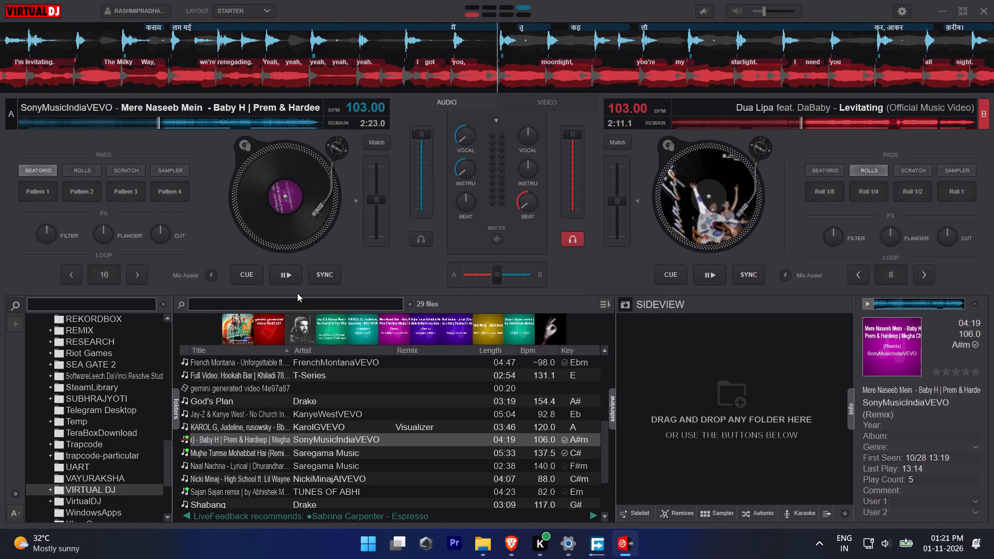
drag(145, 123, 0, 152)
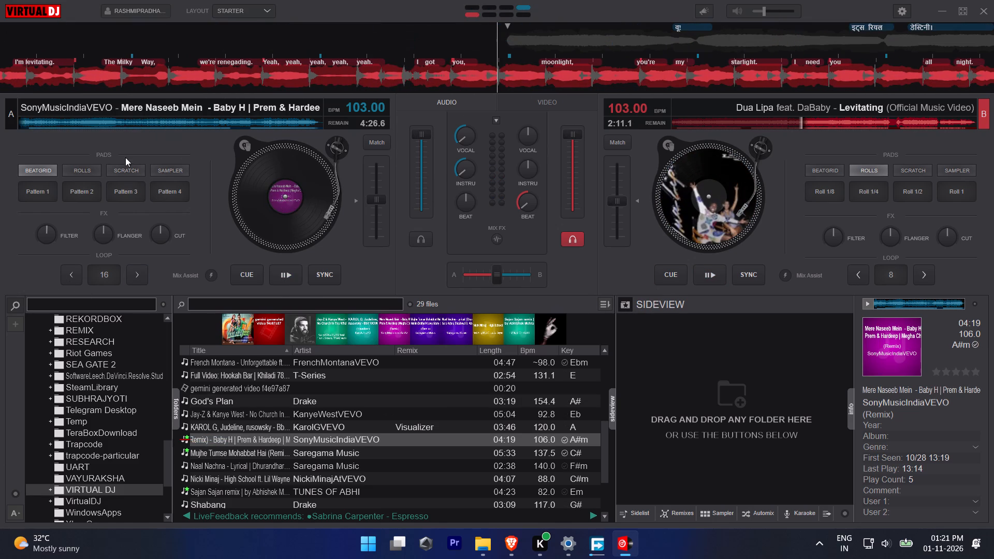
drag(766, 121, 423, 130)
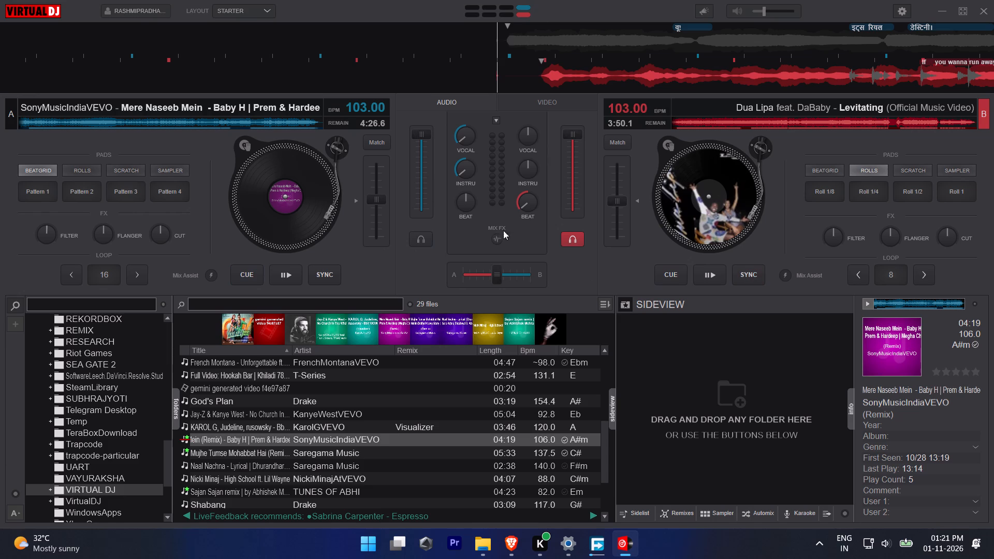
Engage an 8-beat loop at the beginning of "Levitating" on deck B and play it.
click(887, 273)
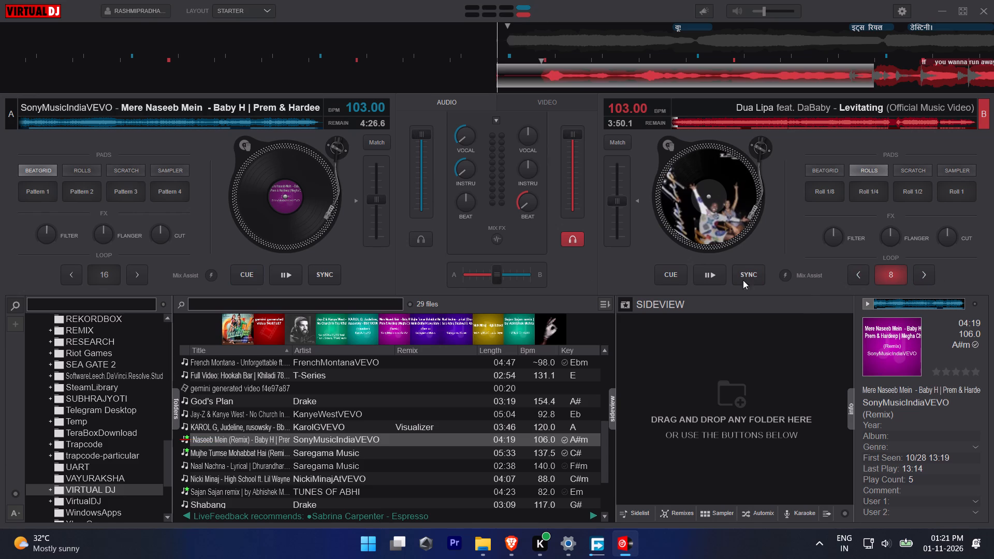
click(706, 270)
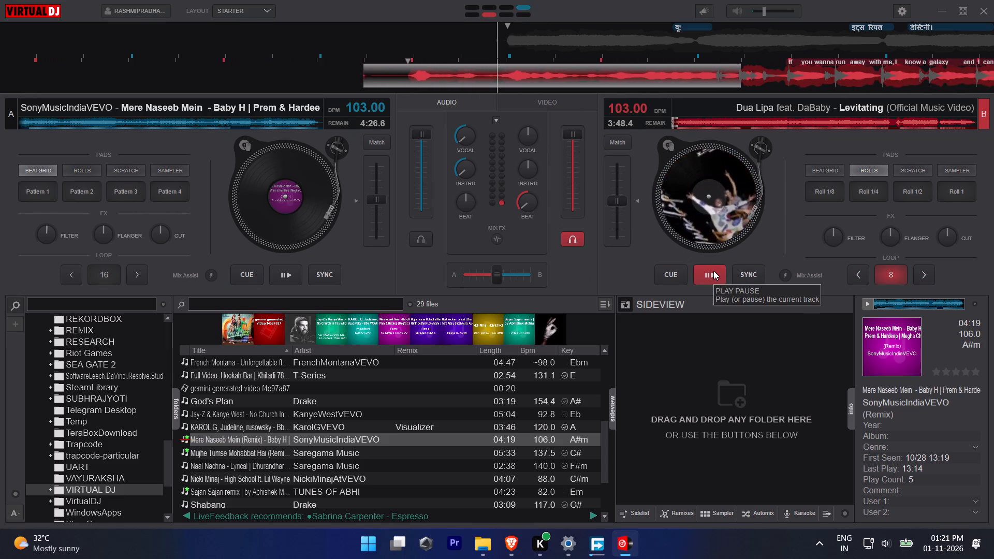
Restore the instrumental level of "Mere Naseeb Mein" on deck A to its default.
double_click(464, 167)
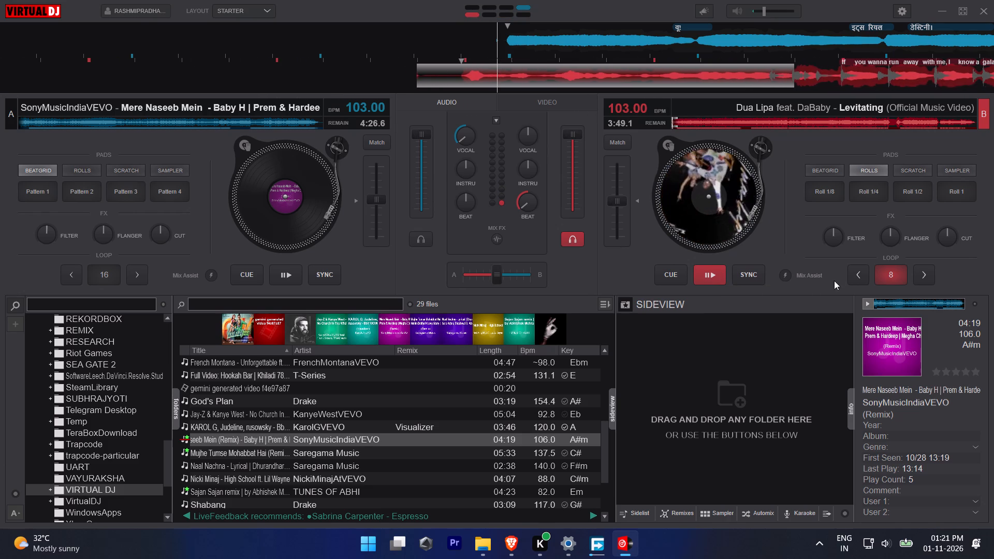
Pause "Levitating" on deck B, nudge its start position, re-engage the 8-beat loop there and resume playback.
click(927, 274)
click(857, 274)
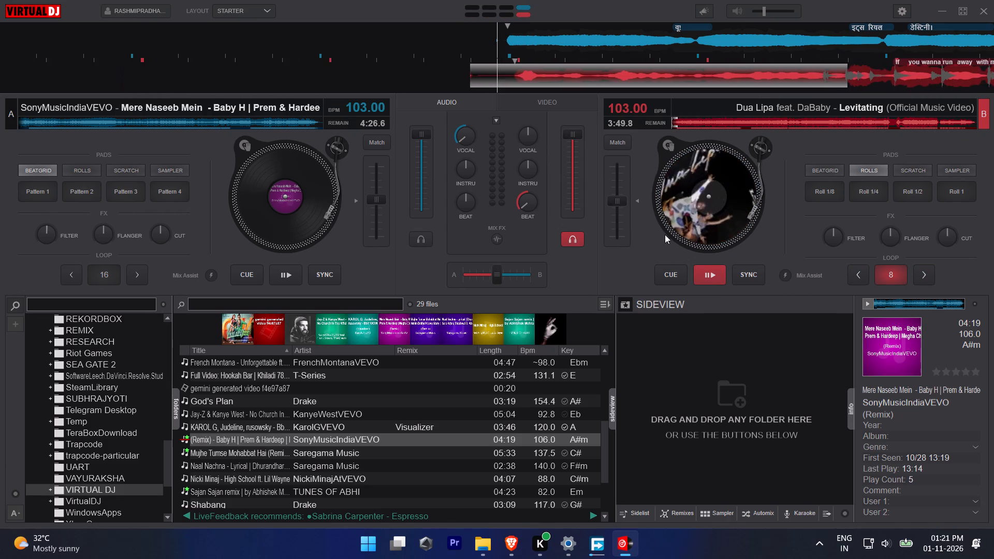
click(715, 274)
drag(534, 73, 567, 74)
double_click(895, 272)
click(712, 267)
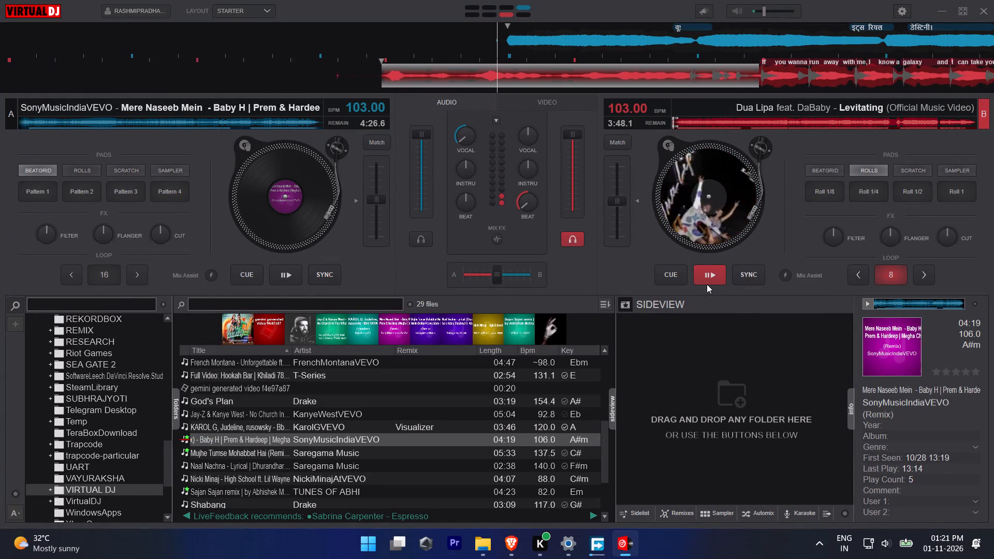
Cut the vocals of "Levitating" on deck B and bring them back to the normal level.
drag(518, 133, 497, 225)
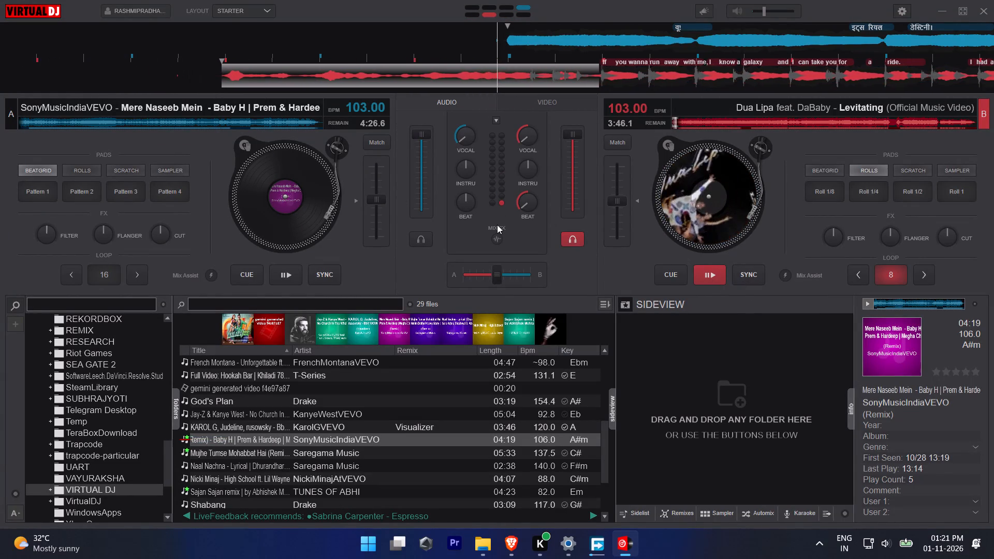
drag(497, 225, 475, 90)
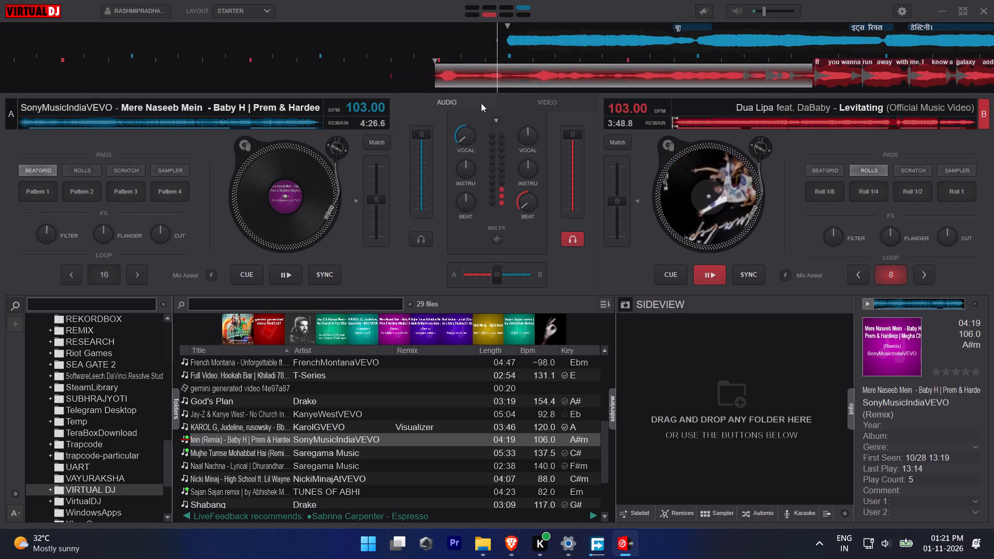
Pause deck B, scrub "Levitating" back to where its audio starts, and re-engage the 8-beat loop exactly from that point.
click(716, 279)
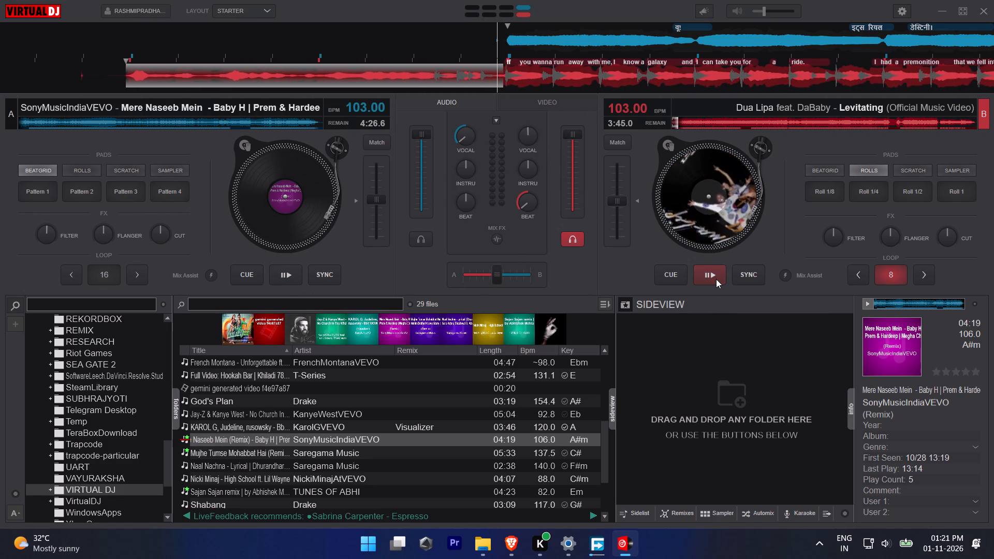
double_click(716, 279)
drag(581, 65, 604, 68)
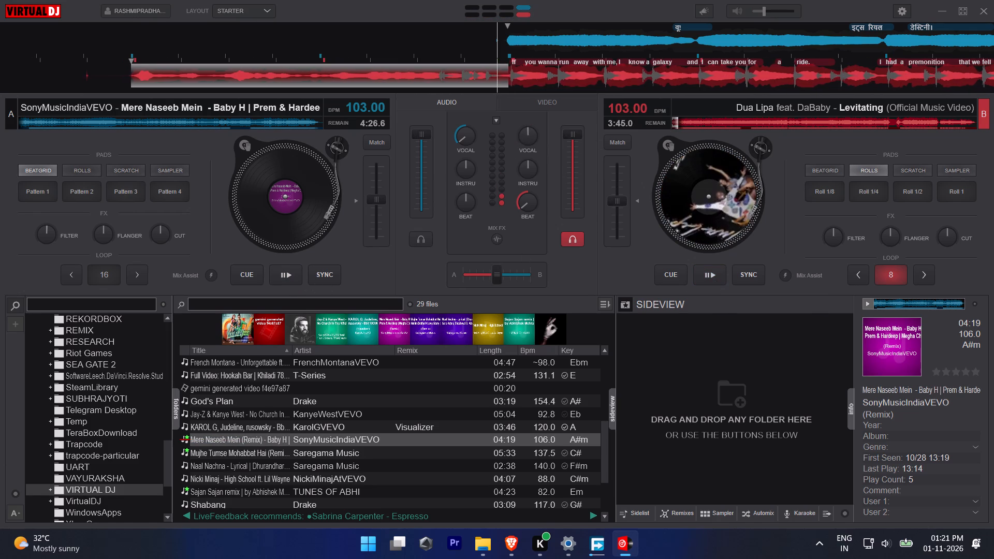
drag(604, 68, 822, 79)
drag(602, 80, 762, 83)
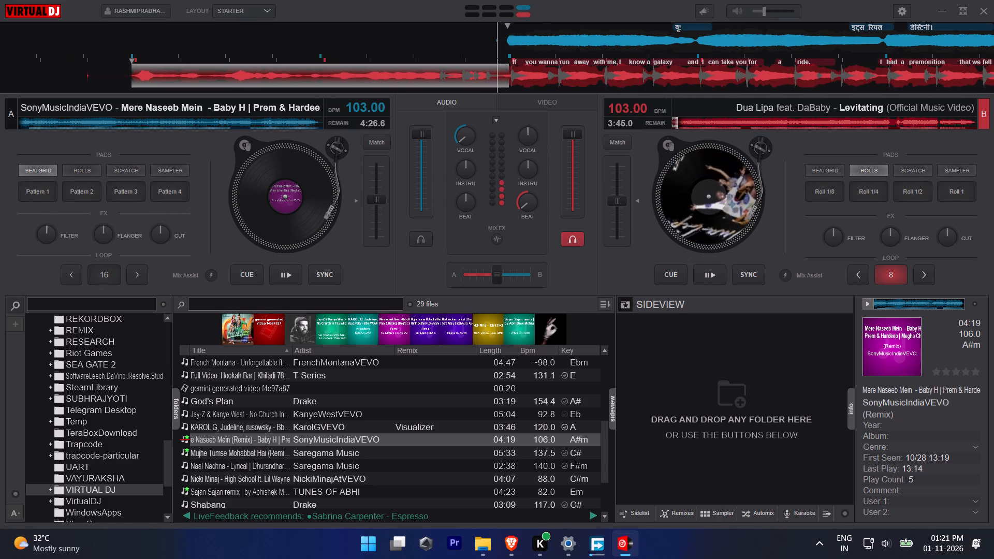
drag(762, 83, 941, 93)
drag(556, 73, 745, 78)
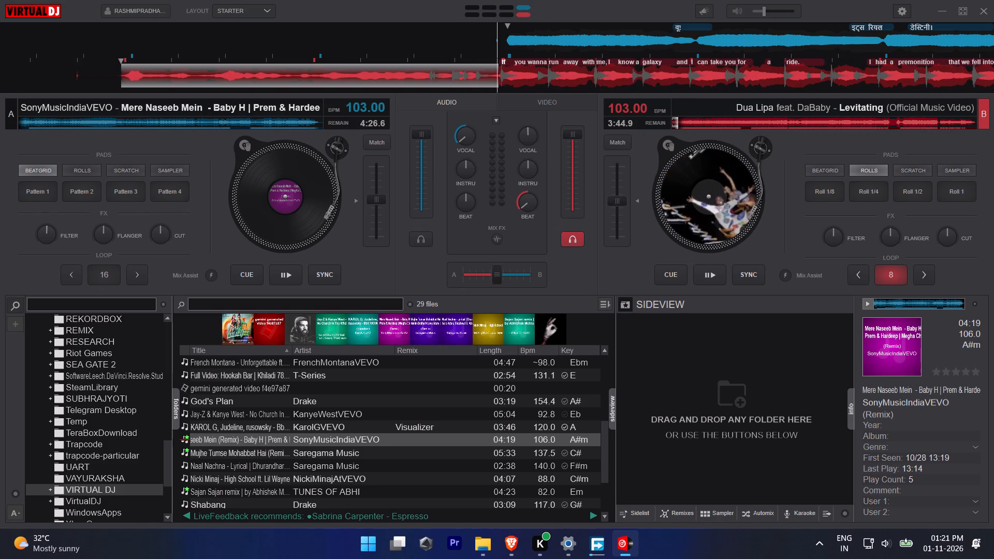
drag(745, 78, 842, 80)
drag(465, 69, 786, 75)
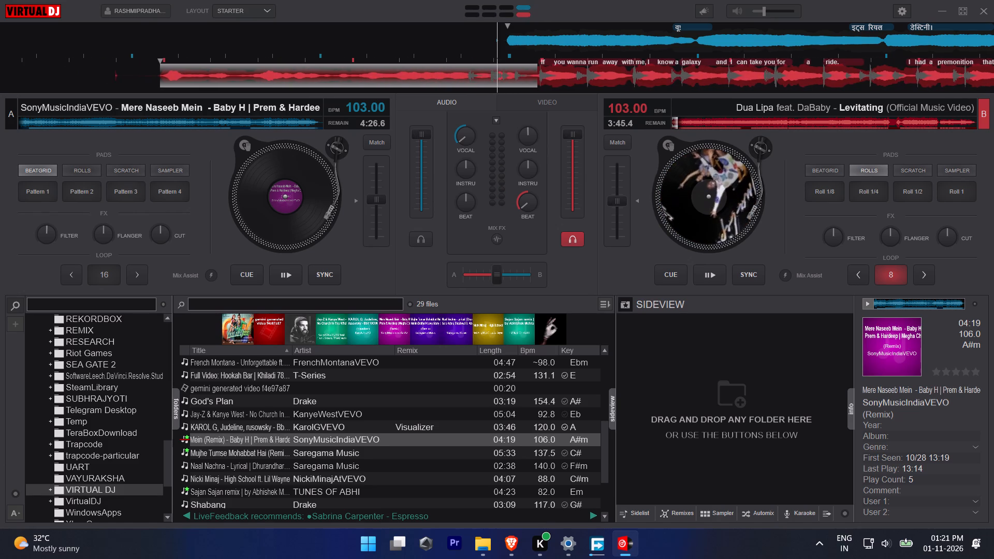
drag(491, 77, 791, 81)
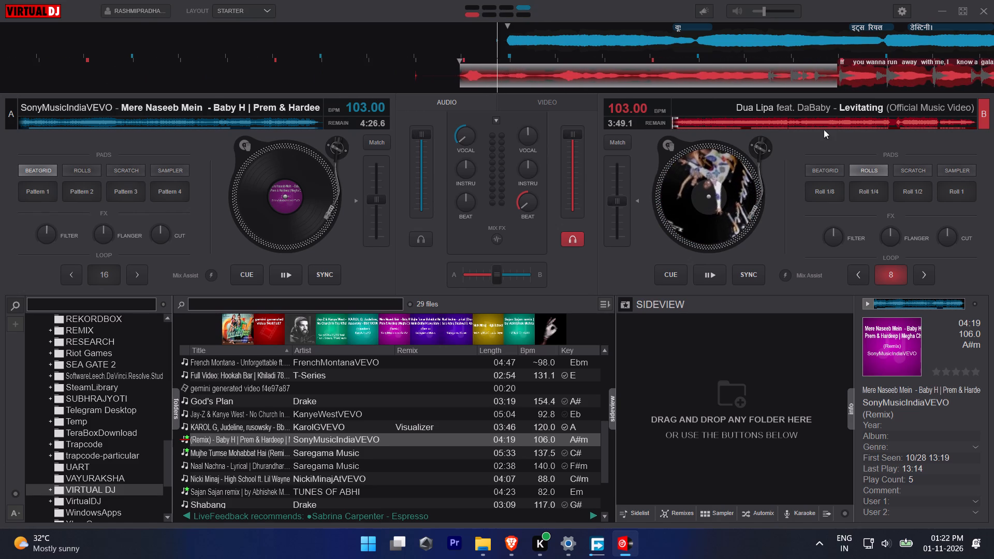
click(887, 275)
drag(603, 76, 642, 77)
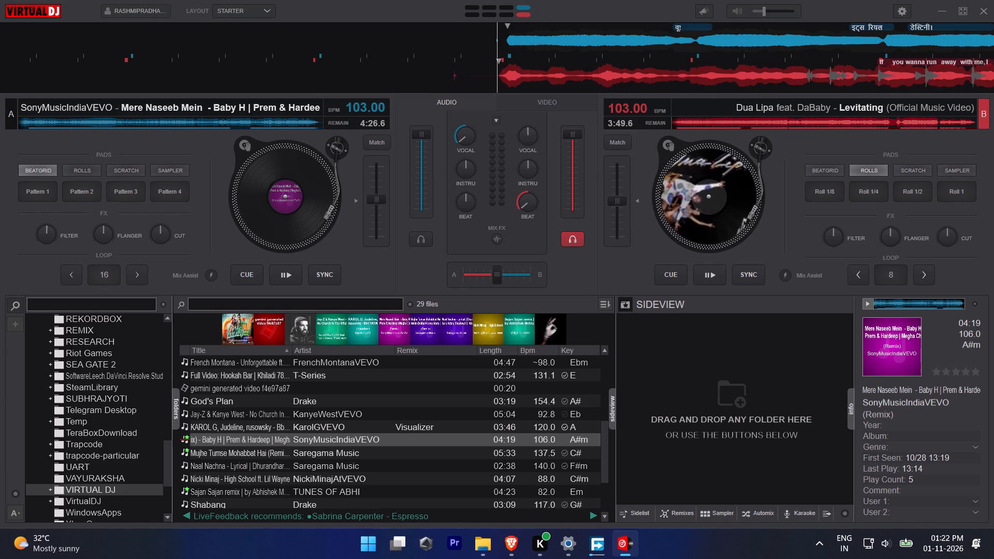
drag(642, 77, 641, 78)
click(891, 275)
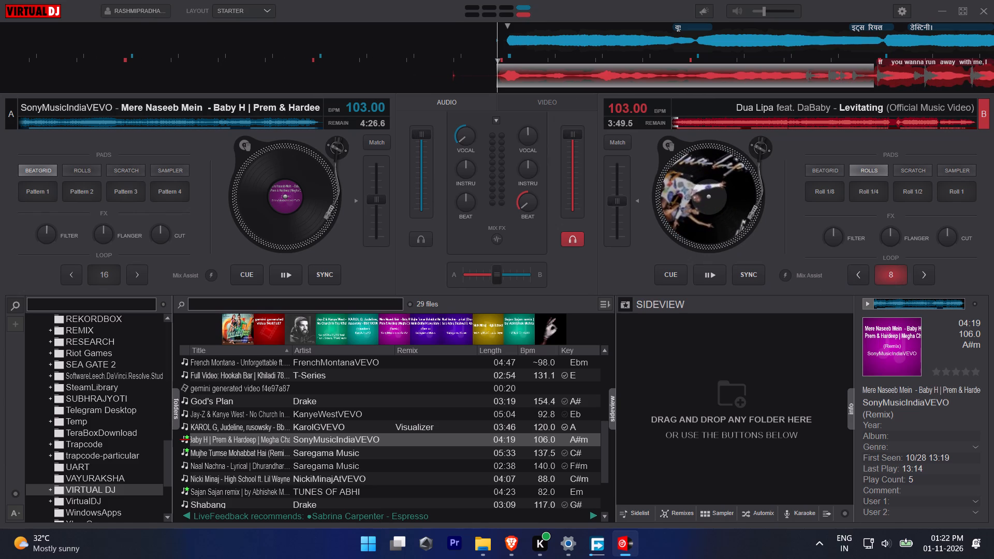
Nudge "Mere Naseeb Mein" on deck A so that the start of its audio lines up with the playhead.
drag(595, 53, 588, 52)
drag(606, 38, 598, 39)
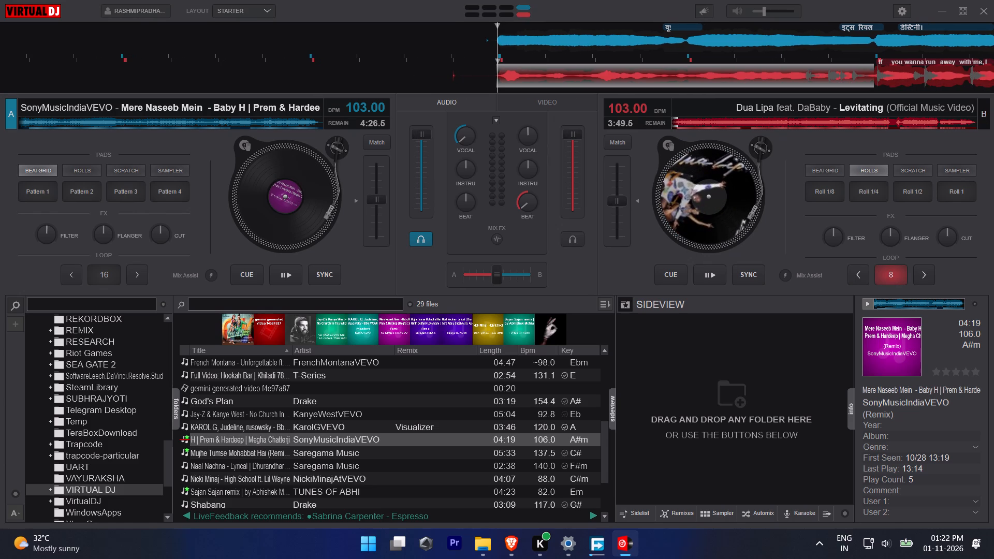
drag(598, 39, 599, 39)
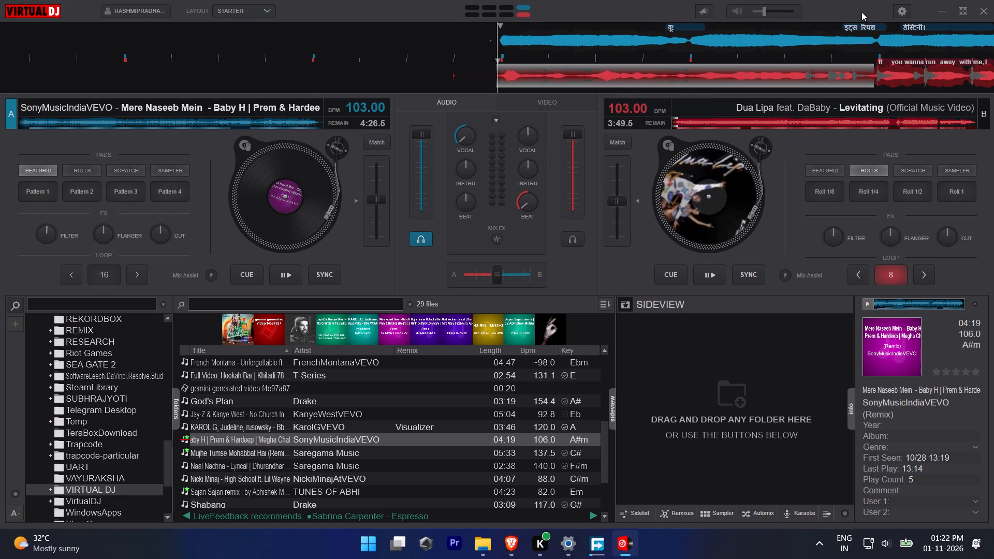
Set the recording's output file to "MERE NASEEB MEIN X LEVITATING" as an MP3 in the VIRTUAL DJ\REMIXES folder.
click(898, 11)
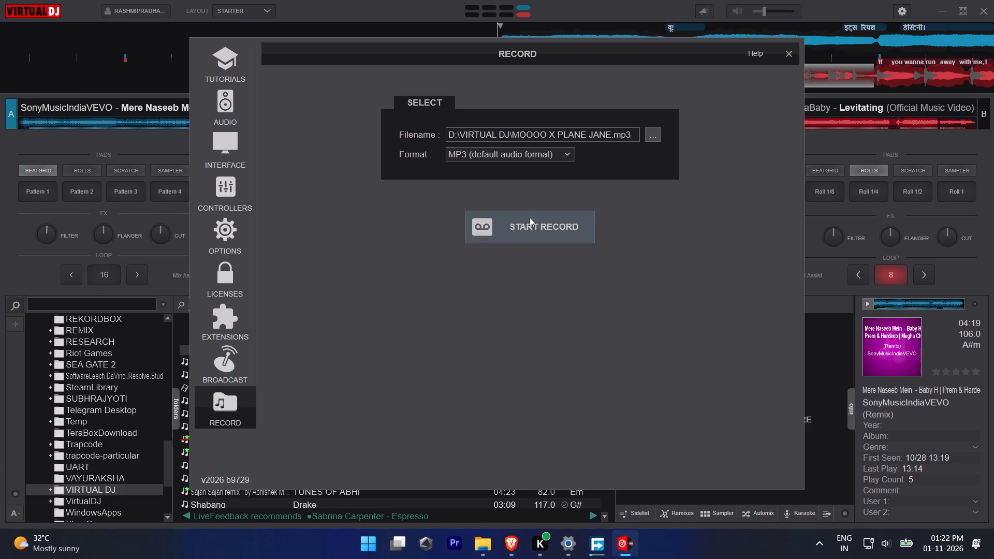
click(530, 217)
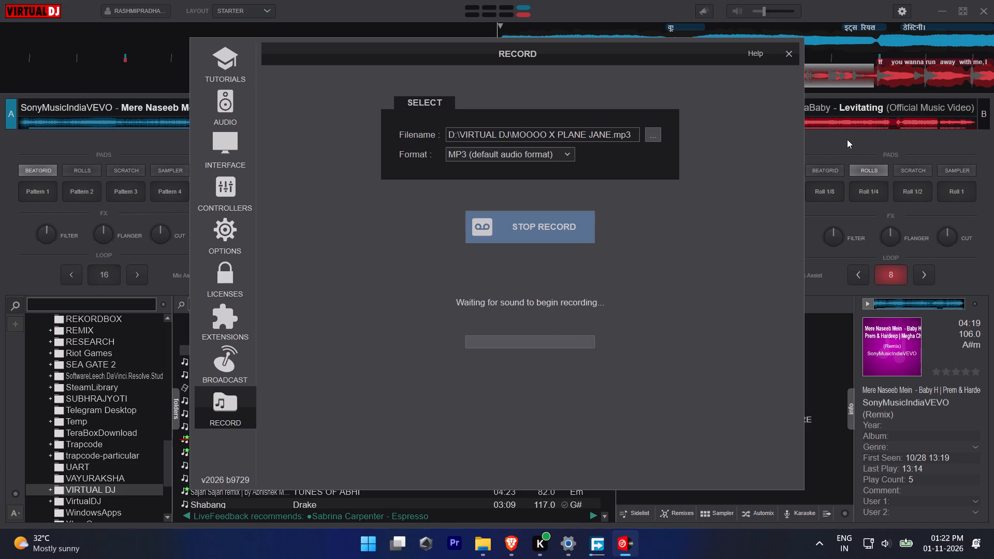
click(501, 228)
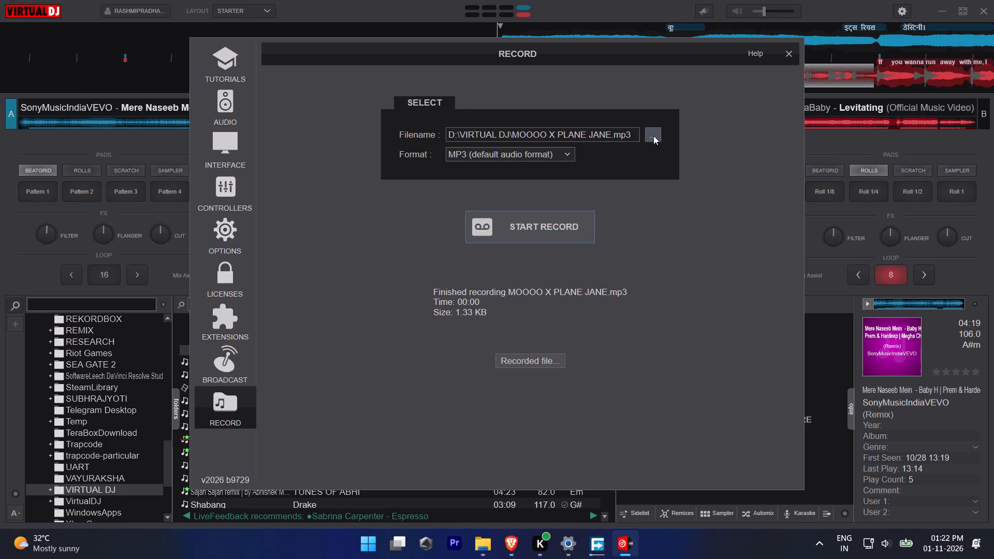
click(653, 136)
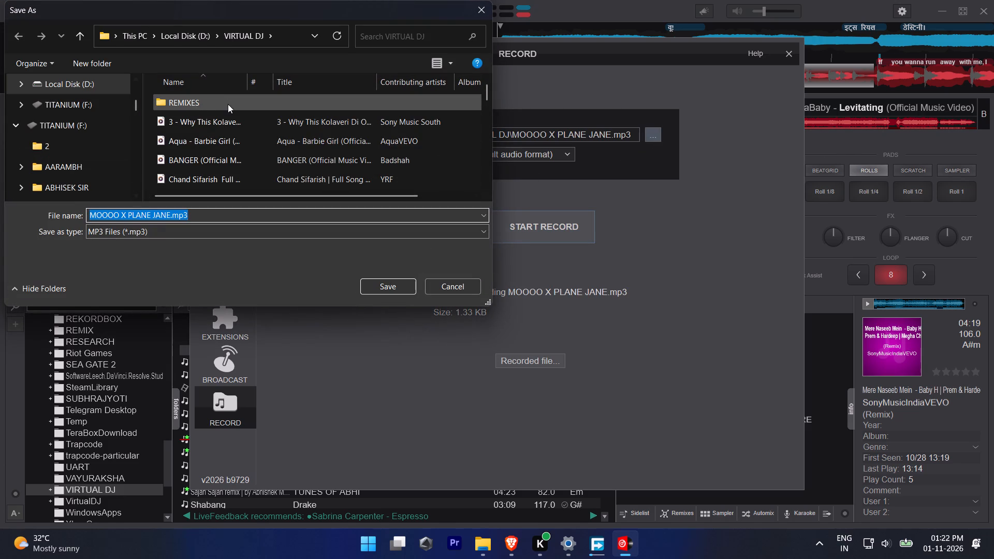
double_click(228, 104)
click(212, 239)
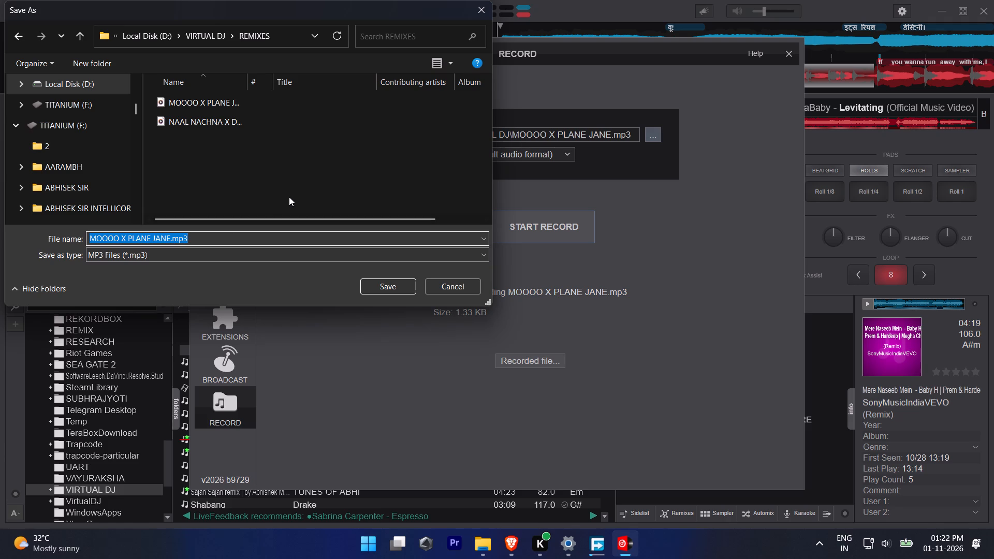
text(MERE NASEEB MEIN)
key(space)
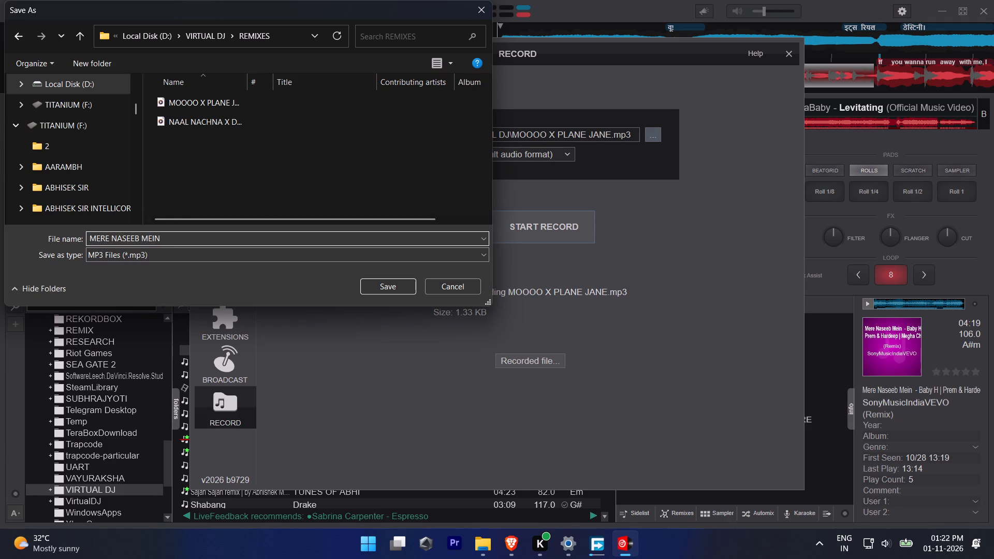
text(X)
key(space)
text(LEVITATING)
key(Return)
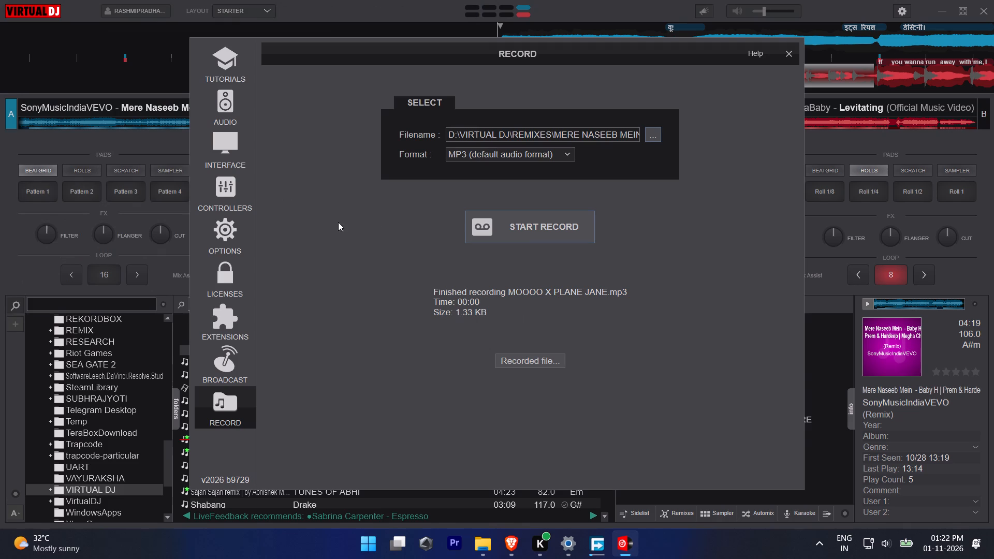
Start recording the mix and close the settings window.
click(564, 224)
click(0, 251)
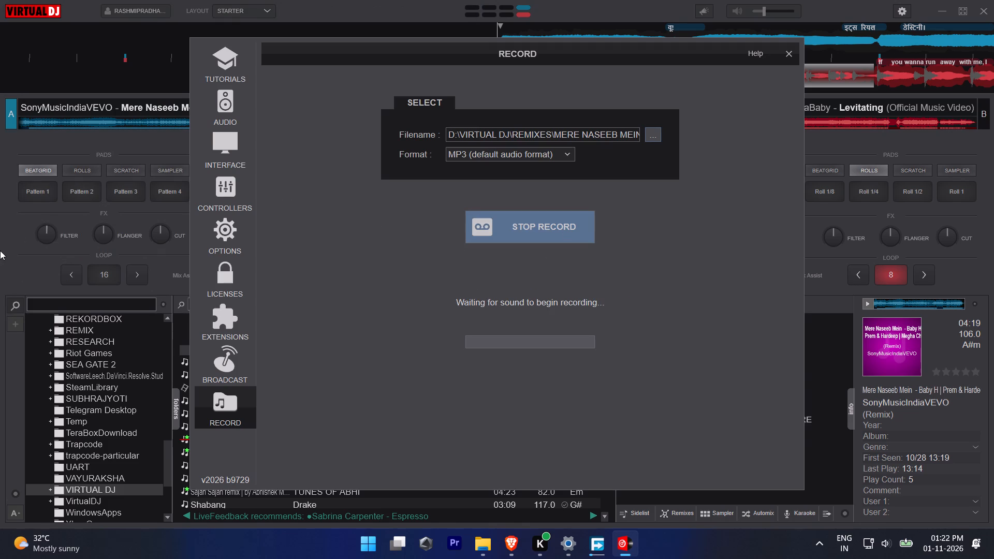
click(786, 58)
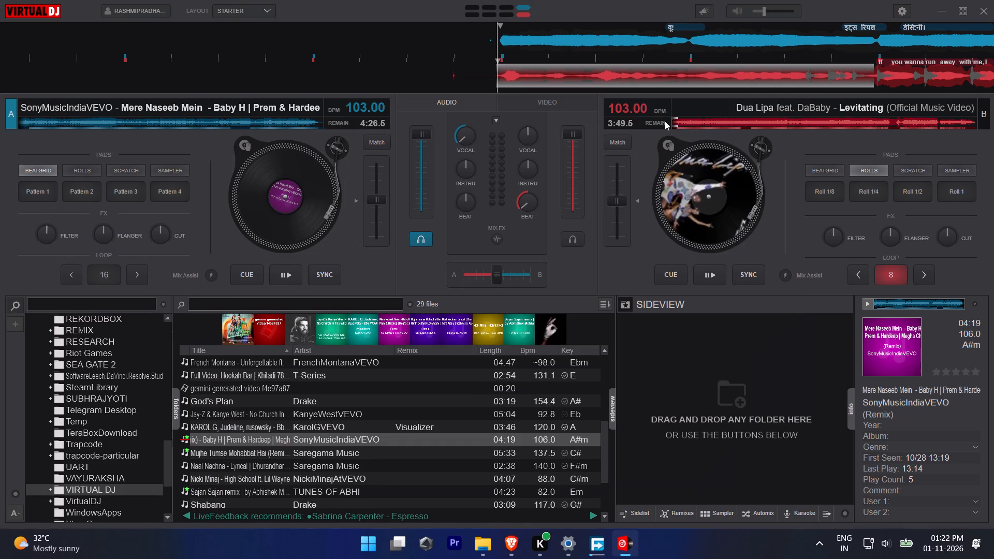
Start playing "Mere Naseeb Mein" on deck A to open the recorded mashup.
click(280, 274)
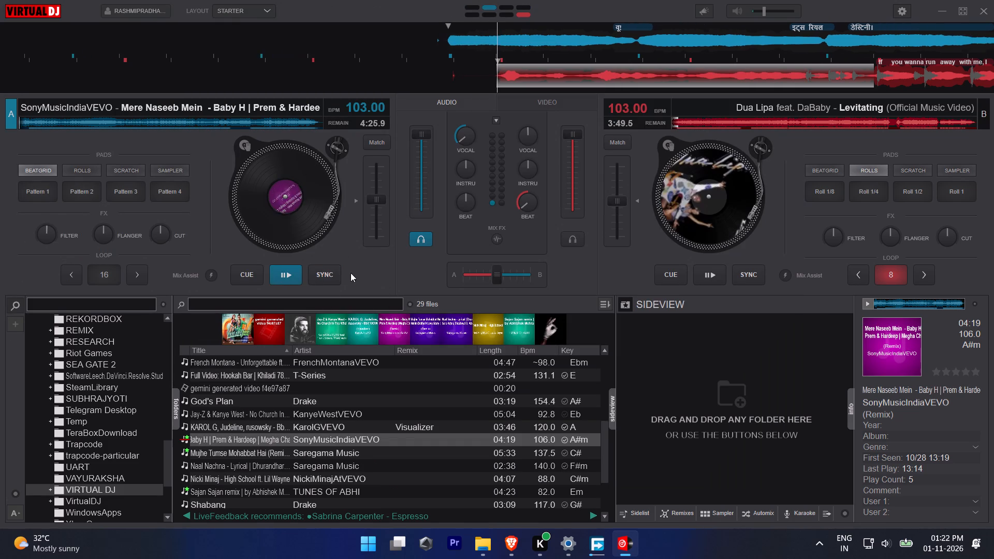
Restart "Mere Naseeb Mein" on deck A from the start of its audio, with its vocals restored to full.
click(289, 273)
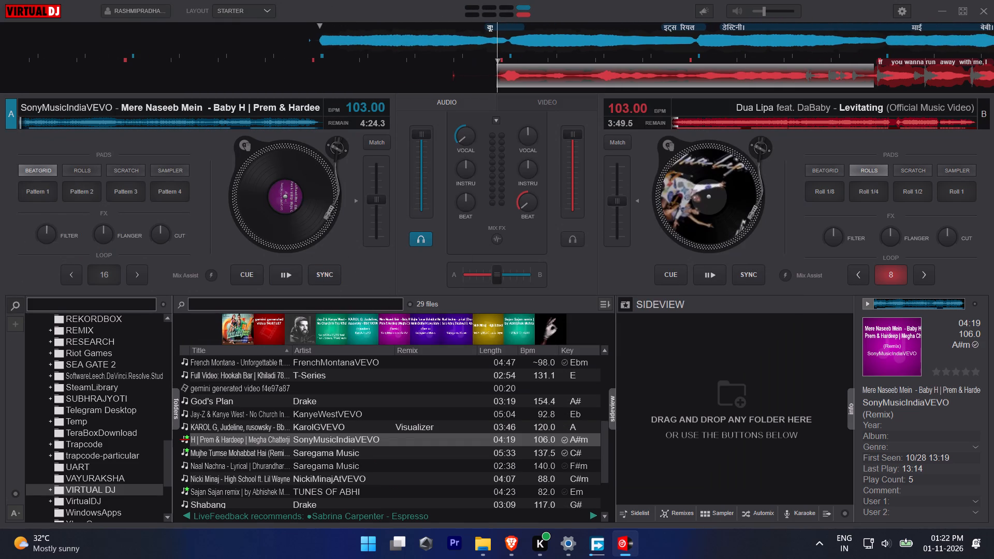
drag(496, 32, 675, 42)
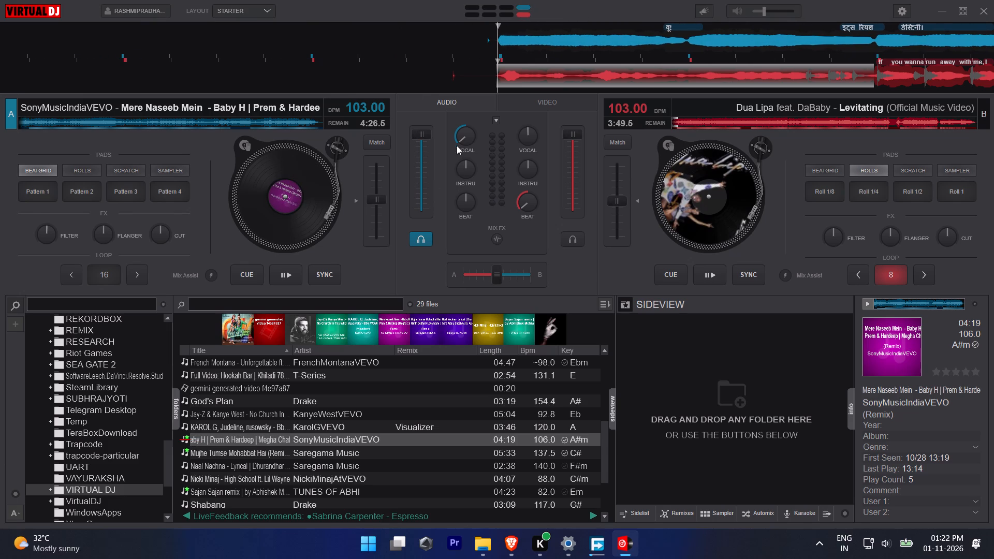
double_click(460, 139)
click(293, 270)
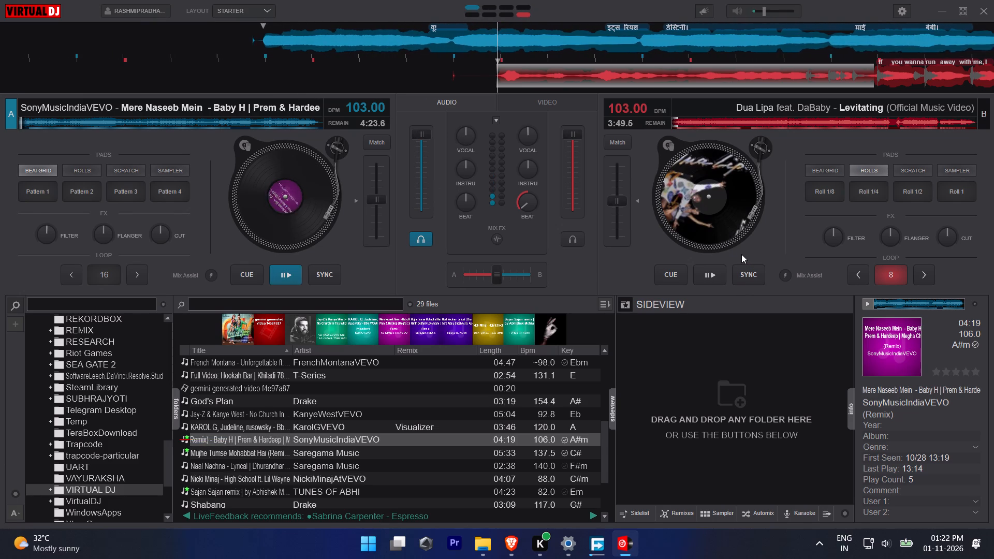
Bring in the looped "Levitating" on deck B and cut the instruments of "Mere Naseeb Mein" on deck A.
click(716, 277)
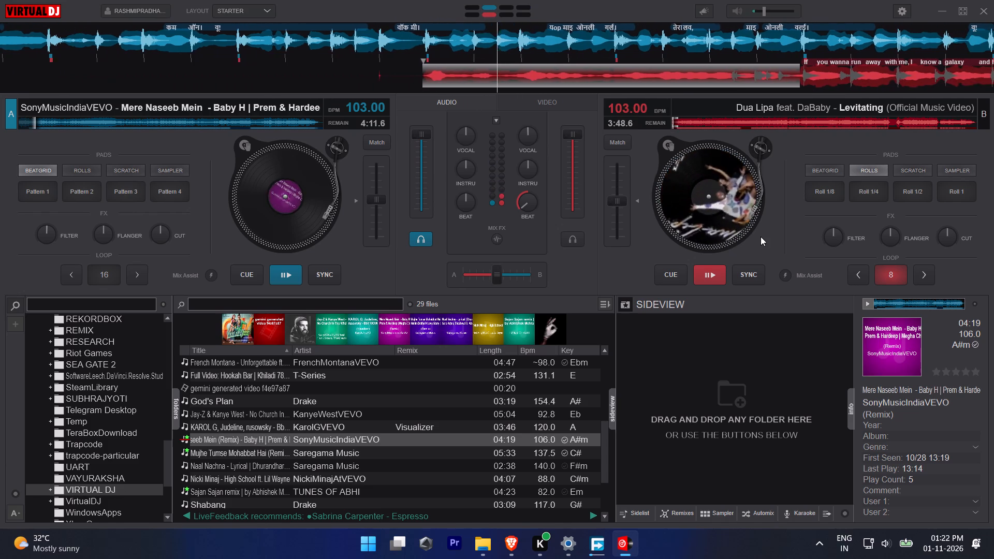
drag(464, 170, 463, 216)
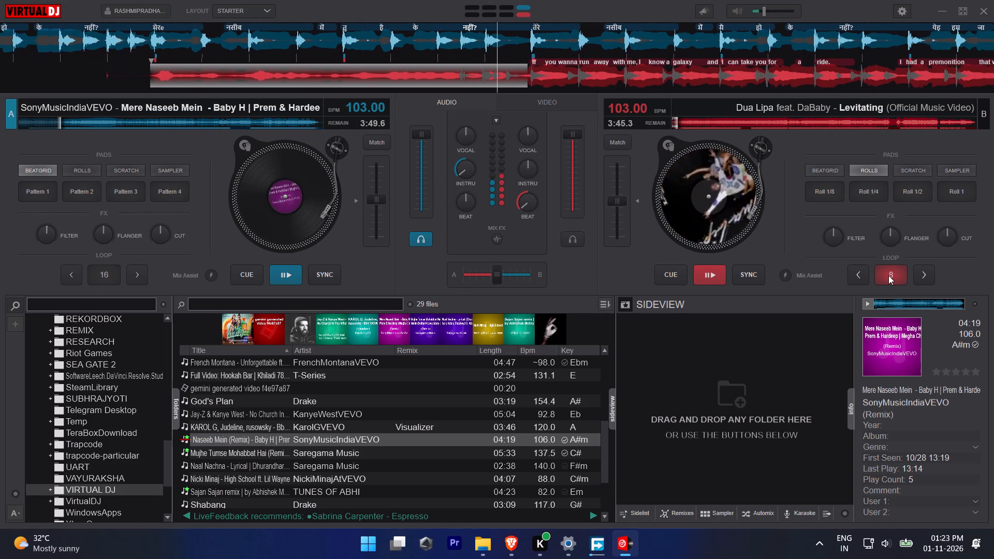
Release the 8-beat loop on "Levitating" and cut deck A's vocals to hand the singing over to deck B.
click(893, 275)
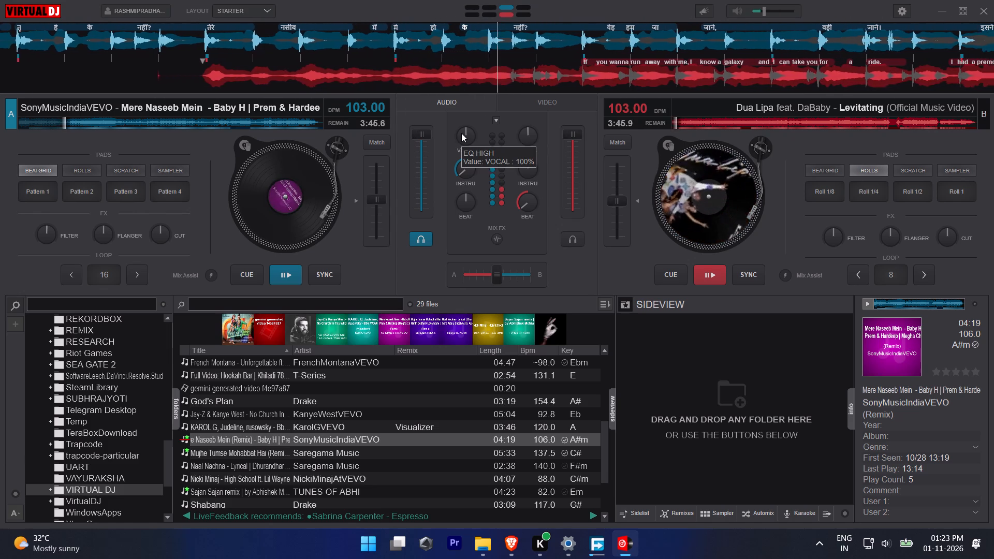
drag(461, 133, 397, 346)
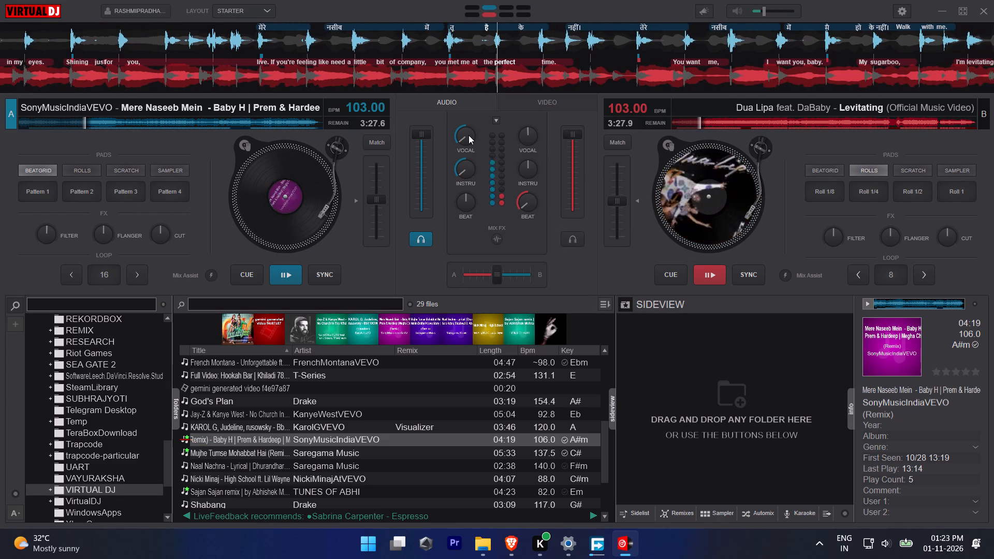
Swap the vocals to "Mere Naseeb Mein" by restoring deck A's vocals and cutting deck B's to 0%.
double_click(469, 135)
drag(524, 125, 192, 312)
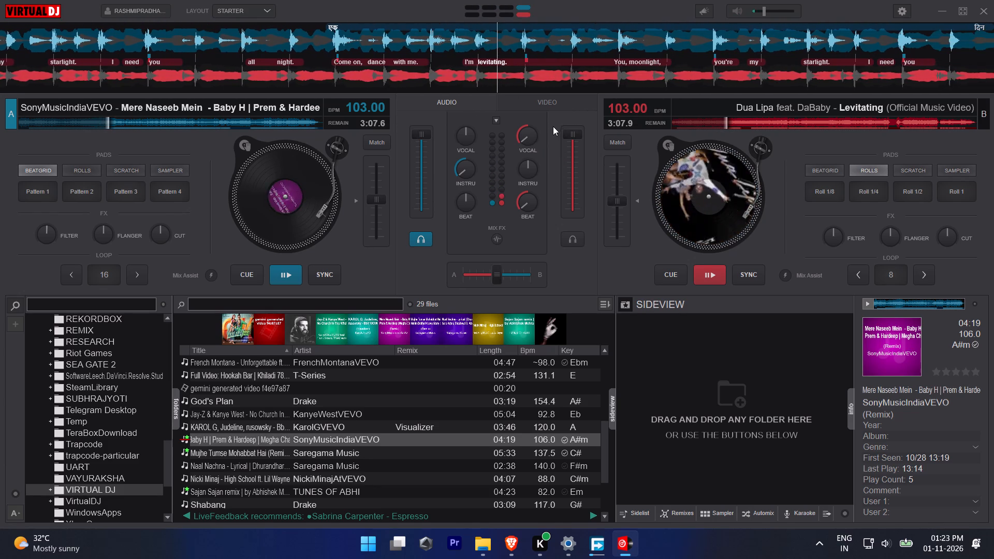
Swap the vocals back to "Levitating" by restoring deck B's vocals and cutting deck A's.
double_click(522, 138)
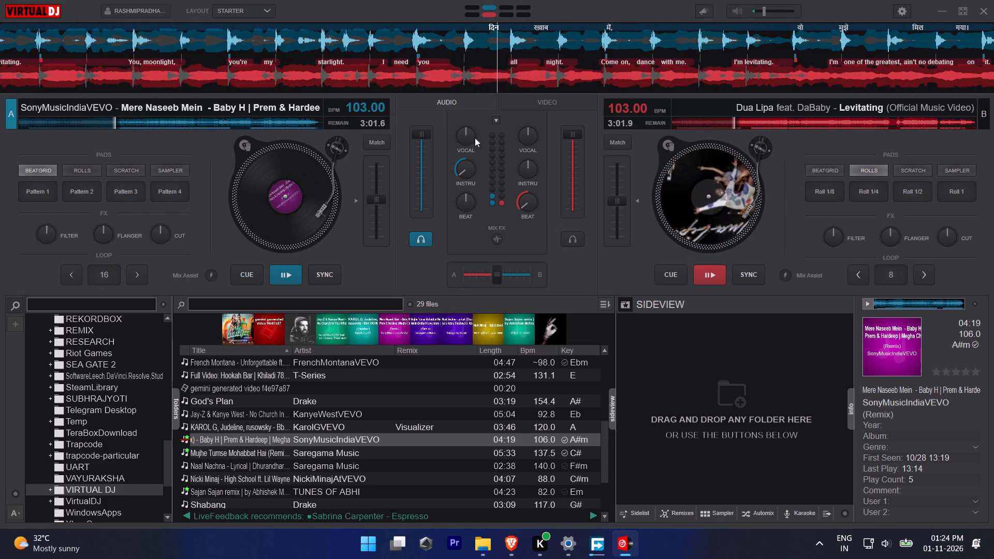
drag(467, 138, 283, 225)
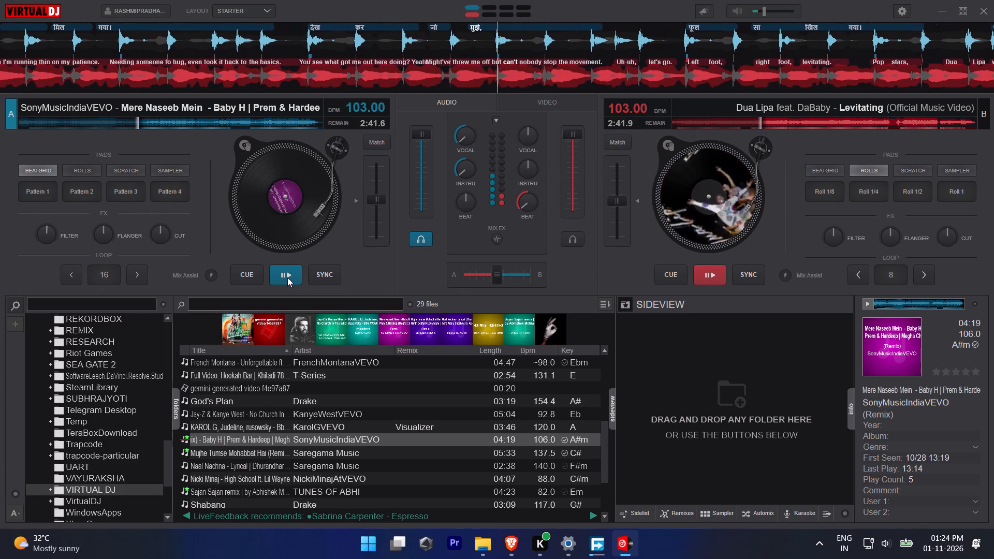
Create two short beat drops by pausing and resuming deck A while "Levitating" keeps playing.
click(287, 277)
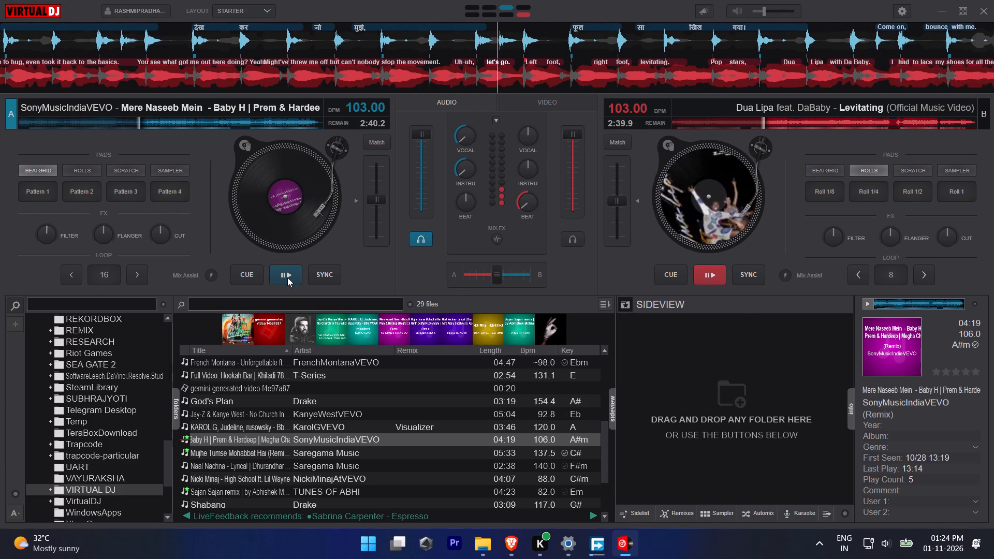
click(287, 277)
click(287, 277)
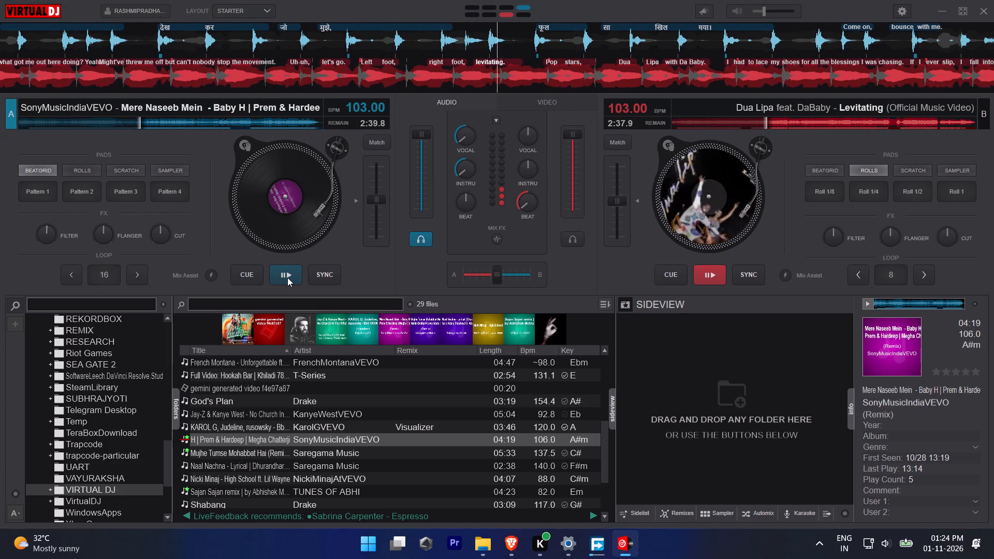
click(287, 277)
Sweep deck A's filter down to its minimum to fade out the beat.
drag(50, 230, 39, 249)
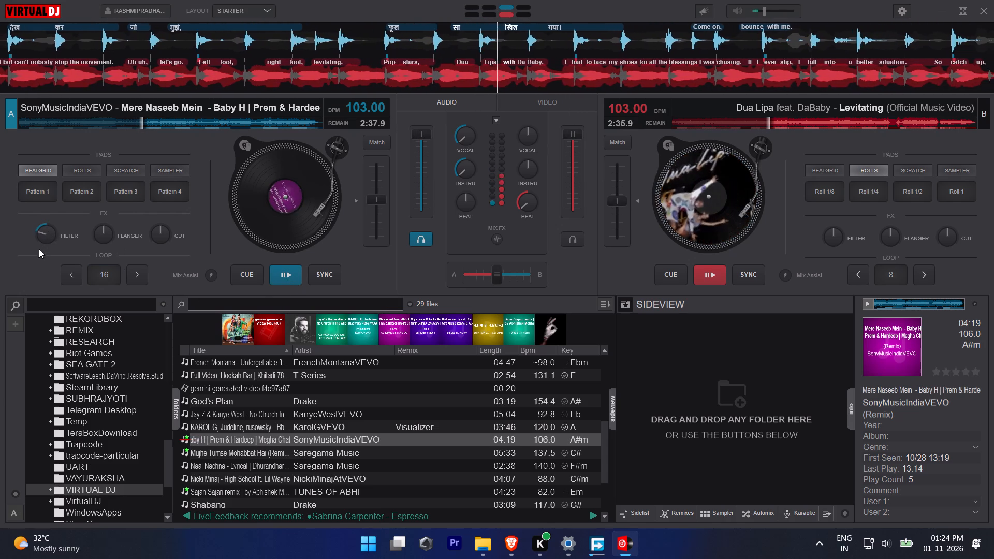
drag(39, 249, 41, 296)
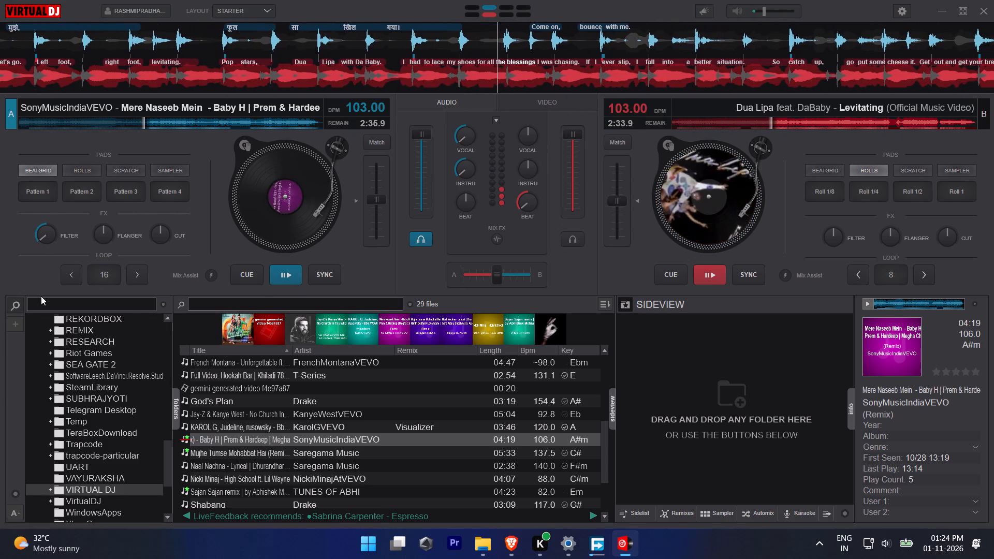
drag(41, 296, 50, 311)
Make another beat drop by briefly pausing deck A and resuming it.
click(287, 277)
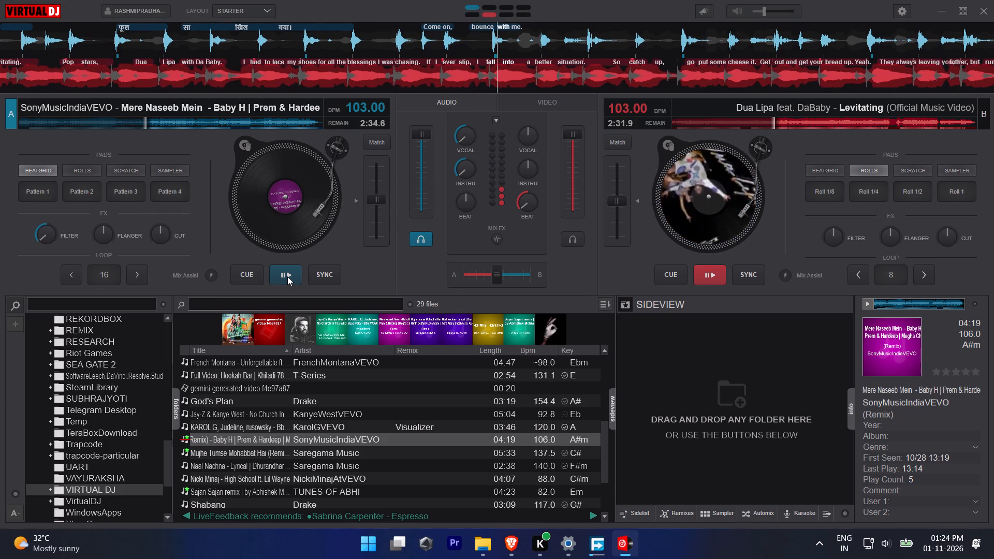
click(287, 276)
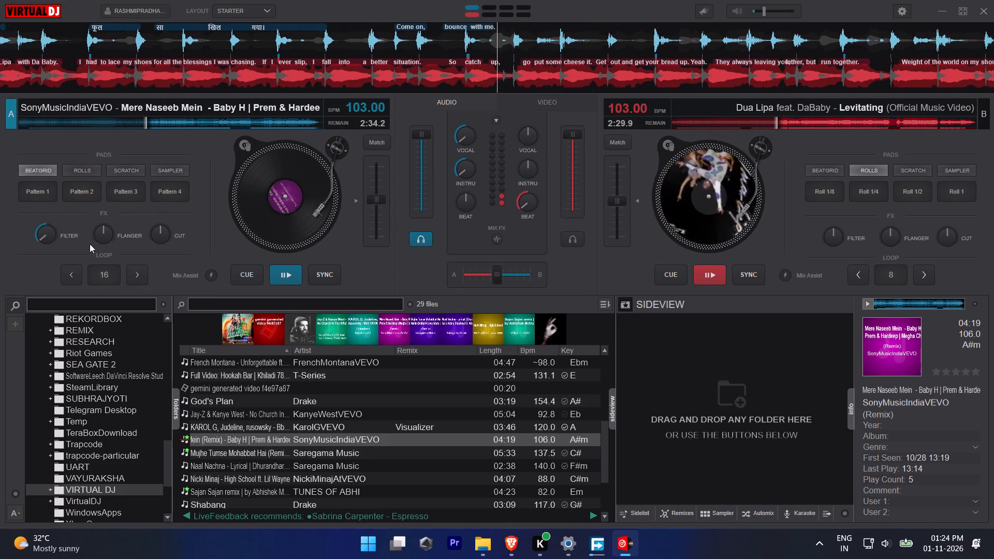
Bring deck A's beat back by resetting its filter, then sweep the filter down and up and return it to neutral.
double_click(45, 233)
drag(48, 231, 46, 276)
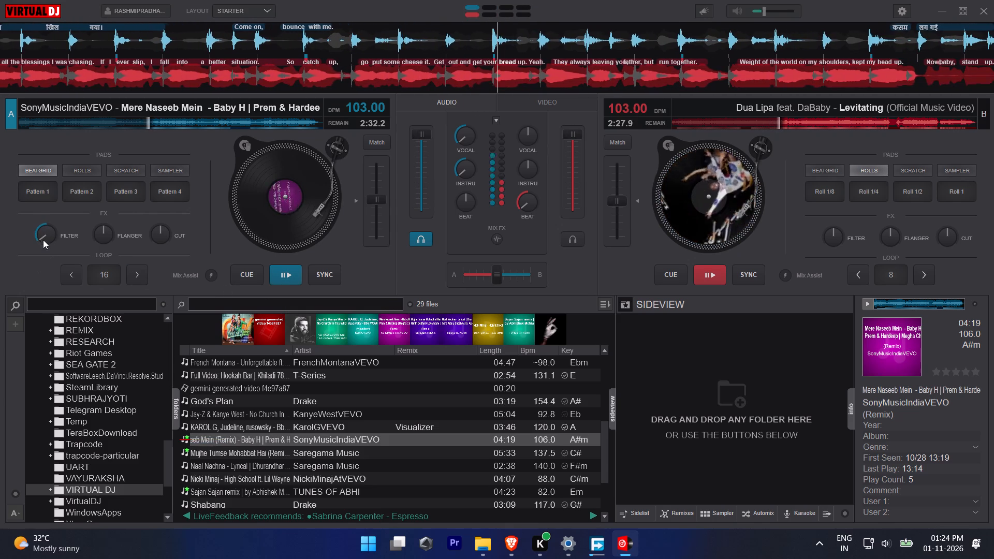
drag(43, 238, 35, 210)
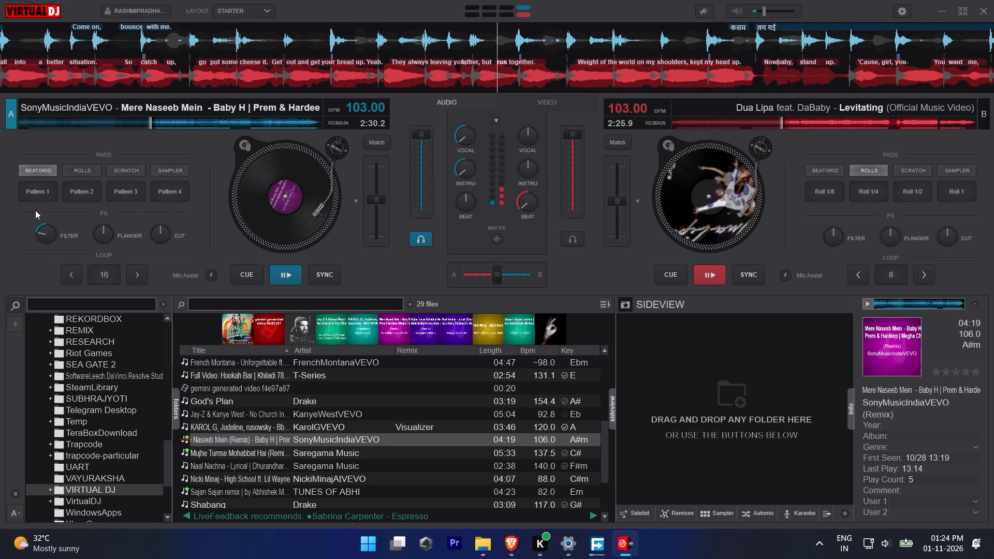
drag(35, 210, 38, 182)
double_click(47, 228)
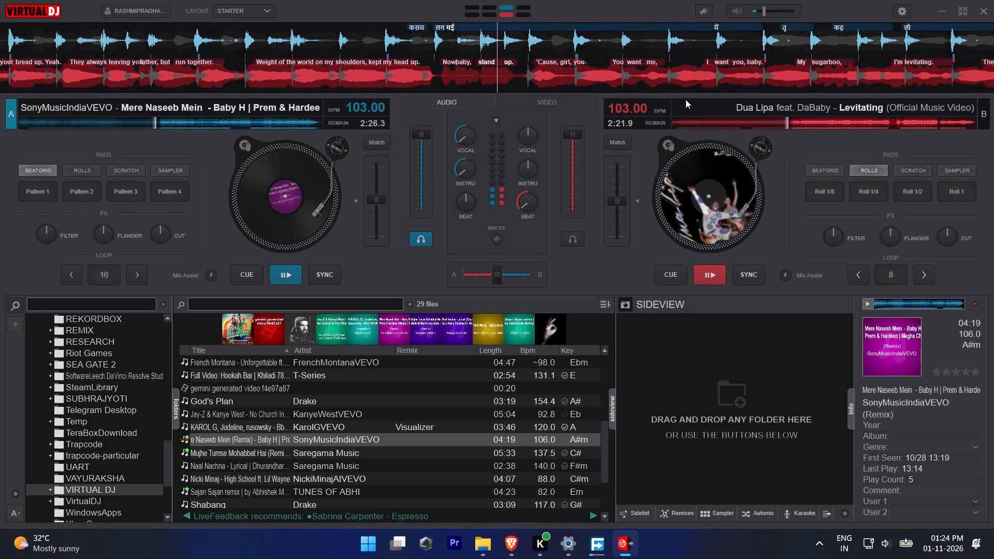
Stop both decks to end the mashup and stop the recording.
click(712, 269)
click(293, 272)
click(900, 8)
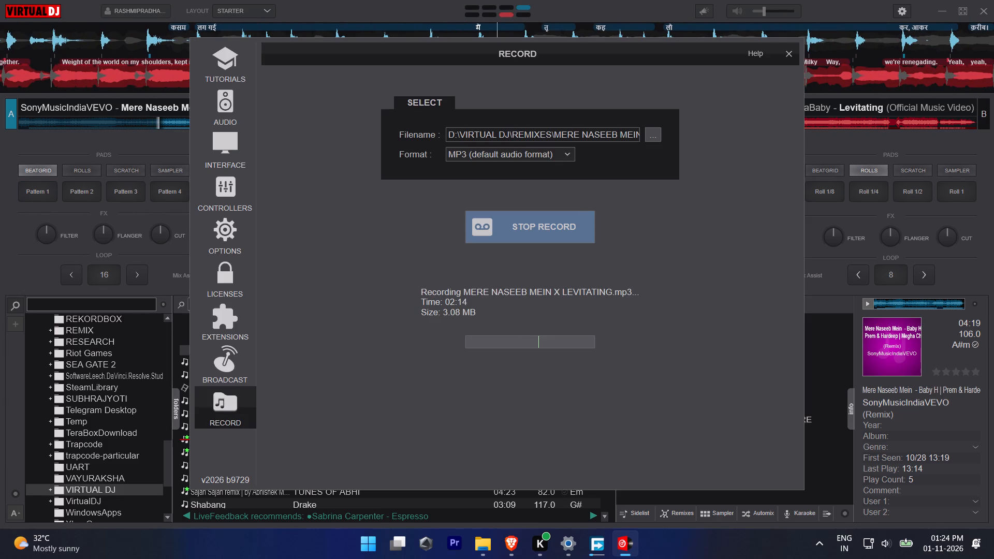
click(560, 227)
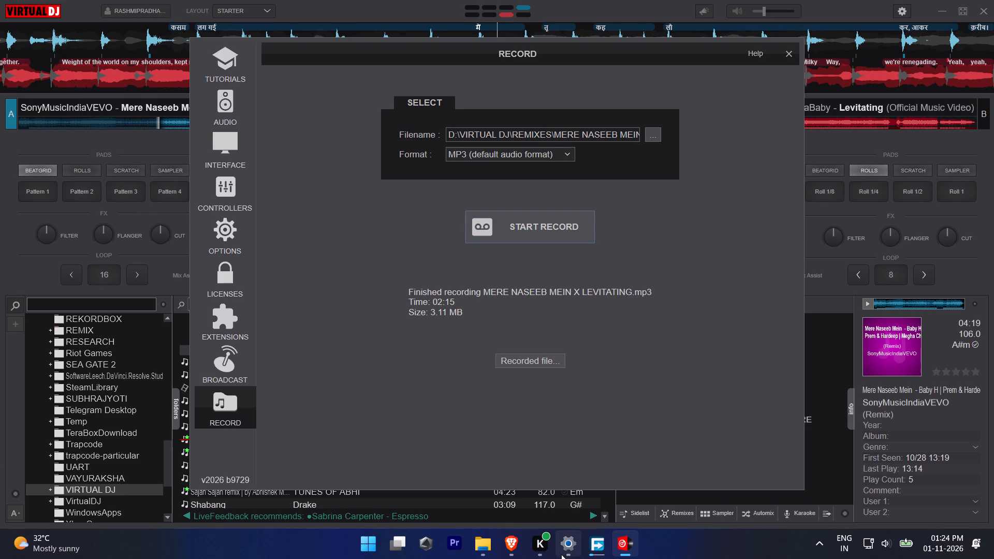
Play the recorded "MERE NASEEB MEIN X LEVITATING" MP3 from the REMIXES folder to review it, then close the player.
click(476, 536)
click(436, 484)
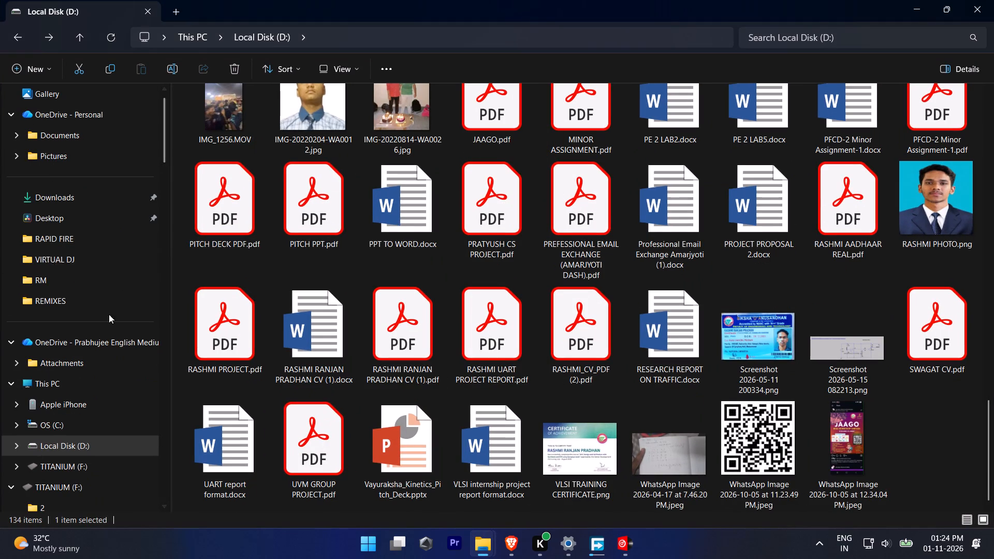
click(96, 260)
double_click(336, 110)
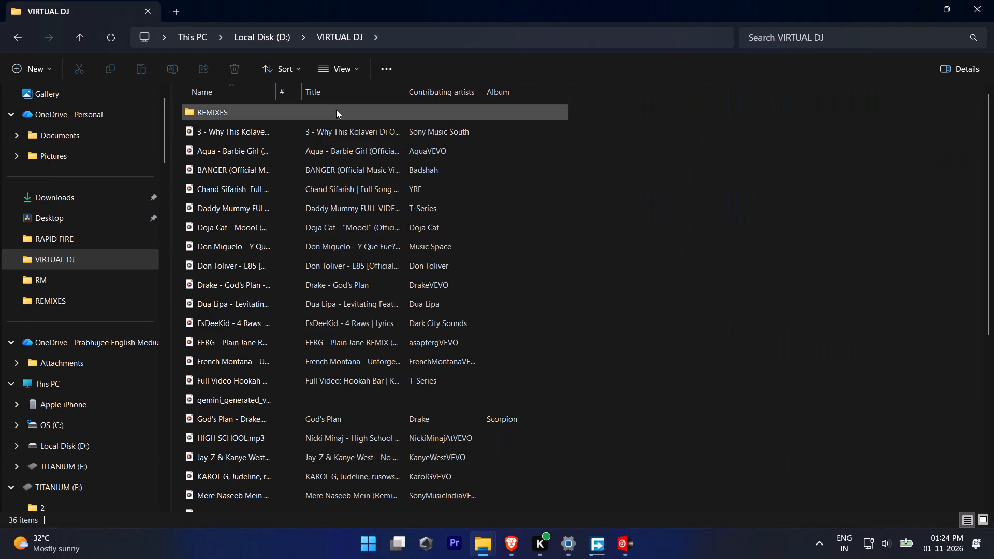
double_click(269, 112)
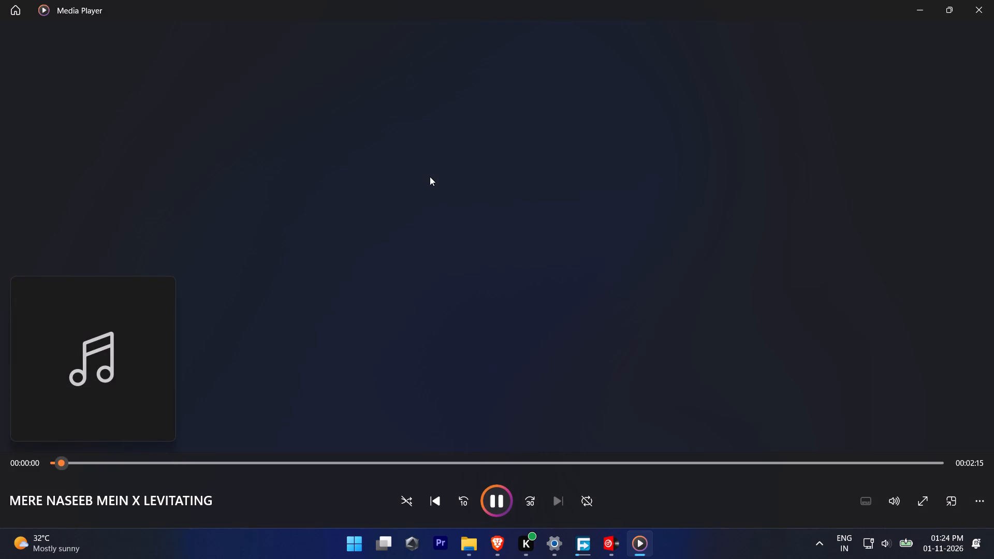
click(109, 467)
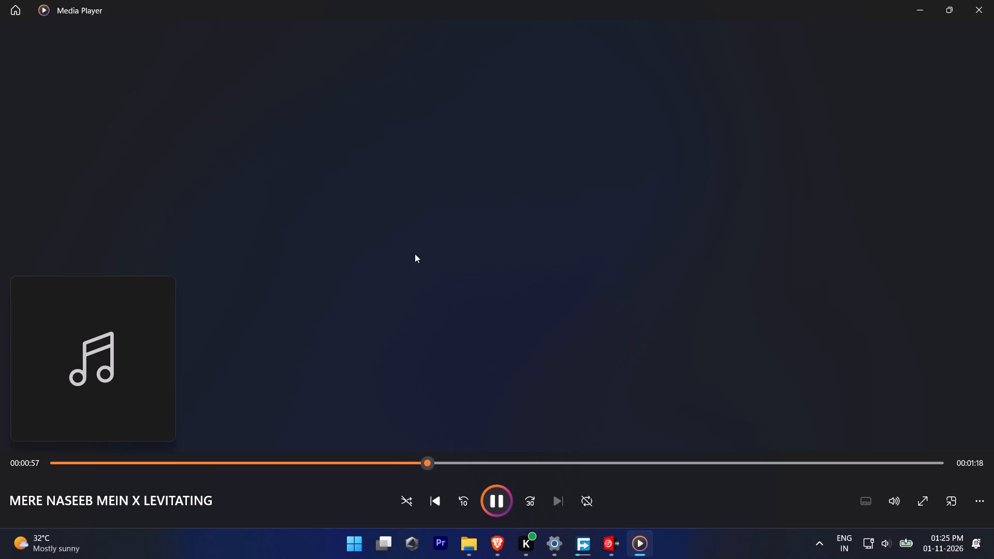
click(993, 0)
Back in VirtualDJ, set the recording's output file name to "MERE NASEEB MEIN X LEVITATING_2" in the REMIXES folder.
click(621, 546)
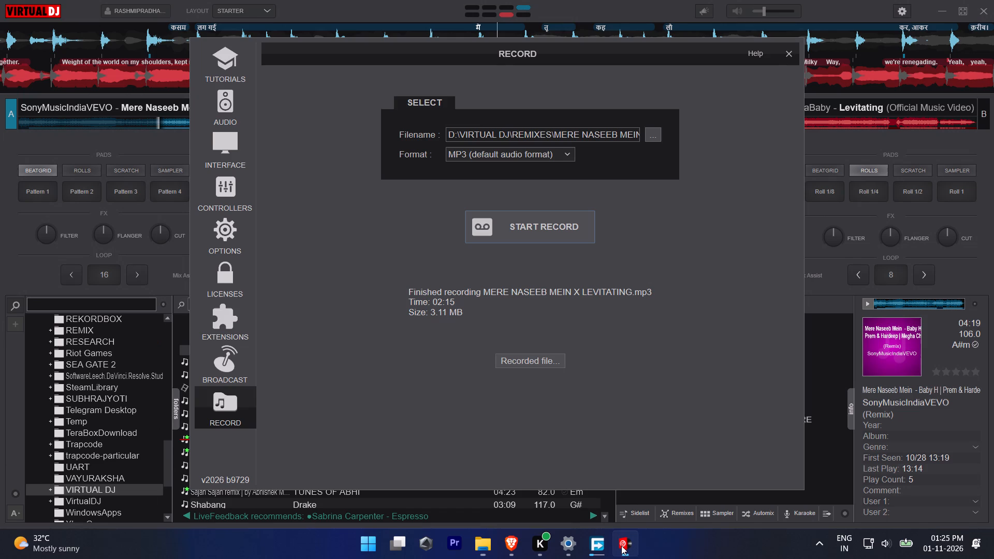
click(659, 137)
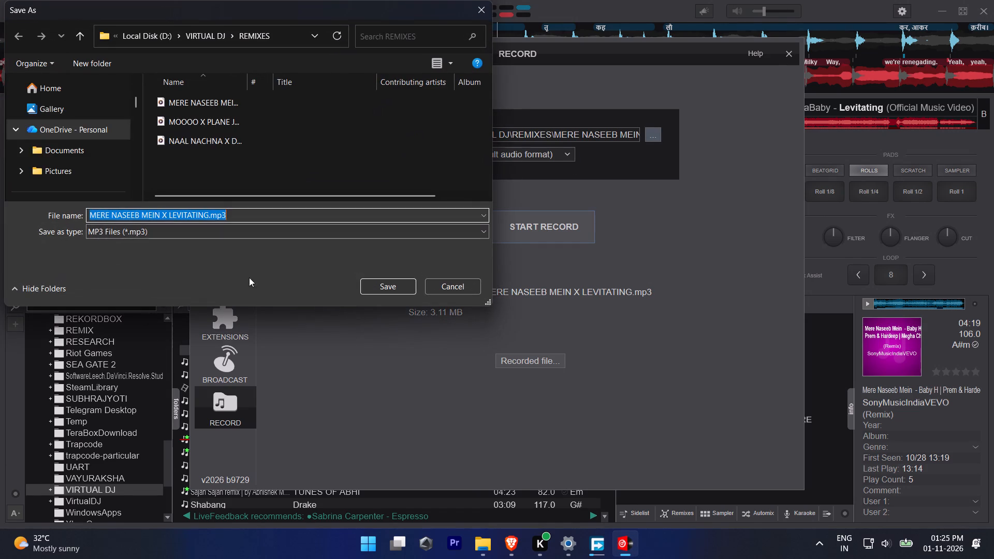
click(212, 215)
key(Left)
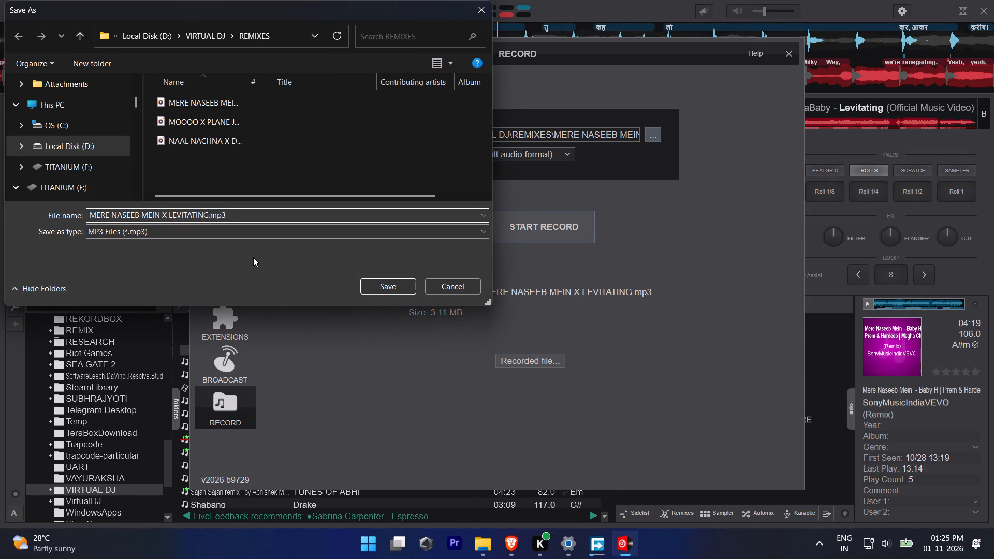
text(_2)
key(Return)
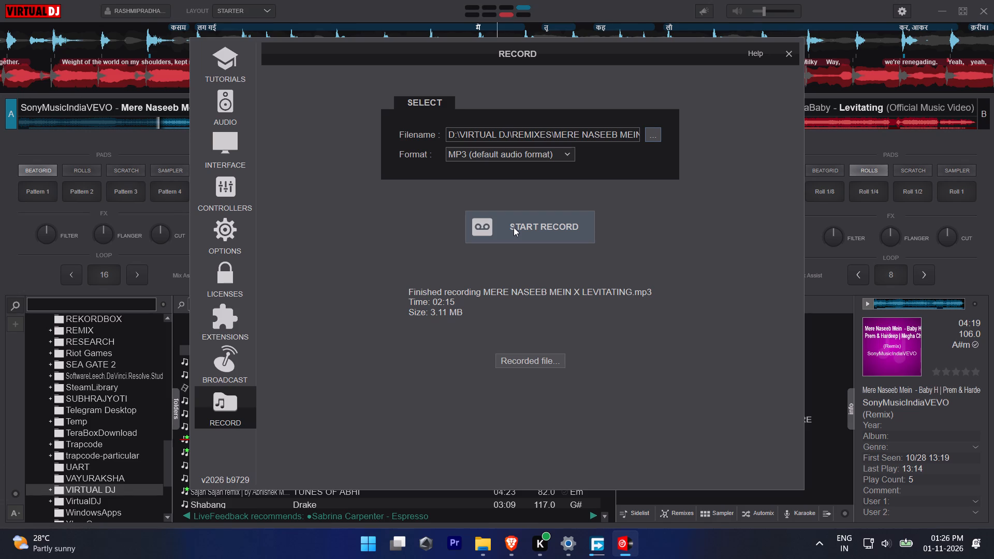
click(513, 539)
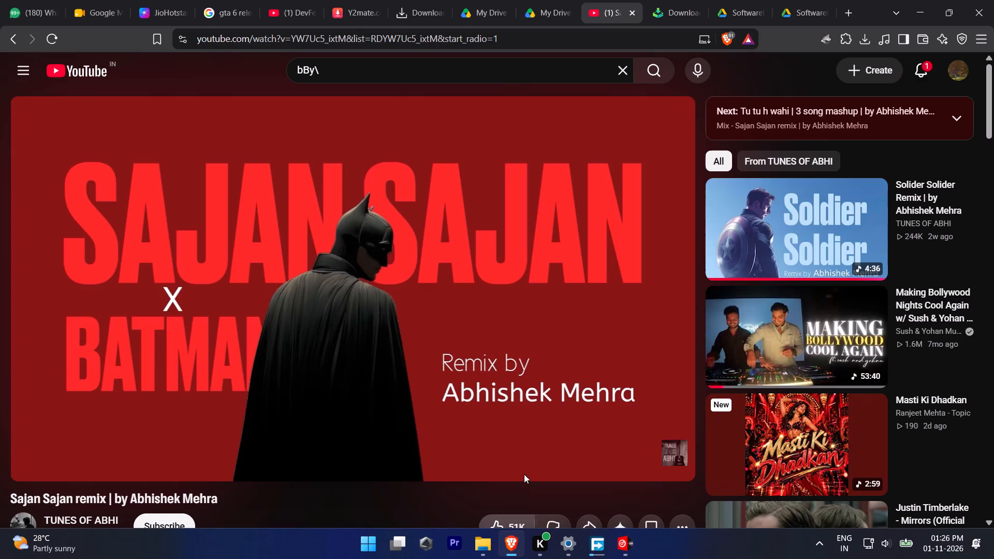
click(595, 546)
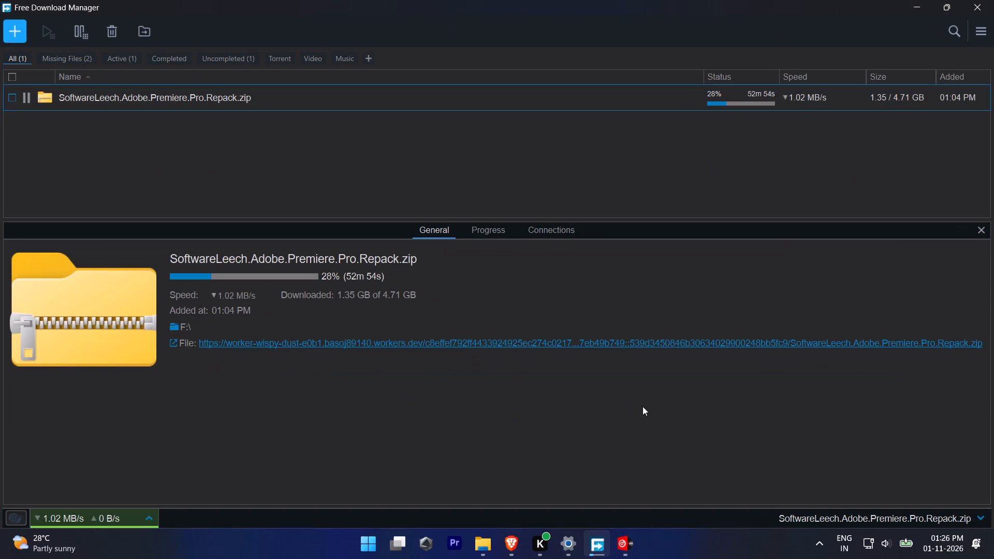
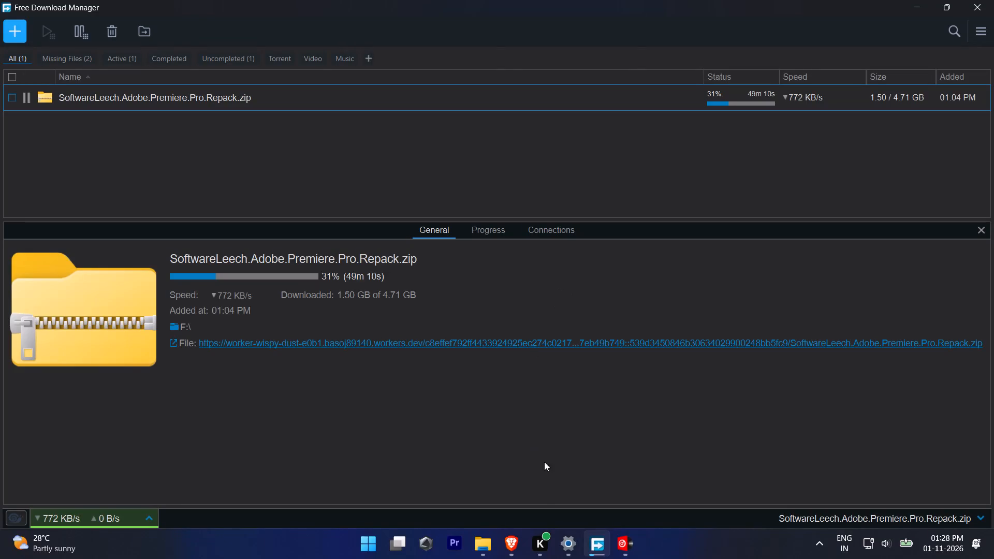
Switch back to VirtualDJ, rewind both decks to the start of their tracks and close the recording settings.
click(625, 553)
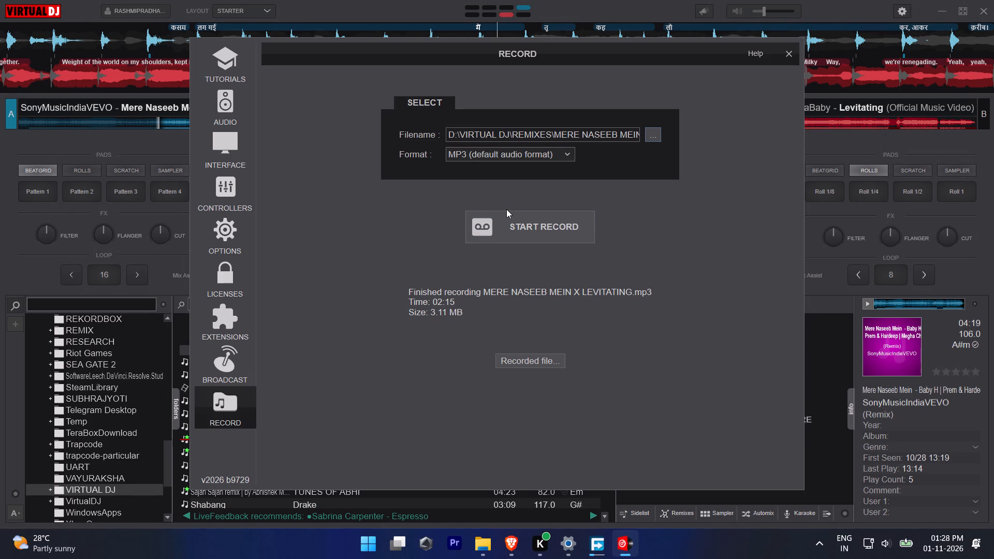
click(11, 222)
drag(93, 123, 14, 122)
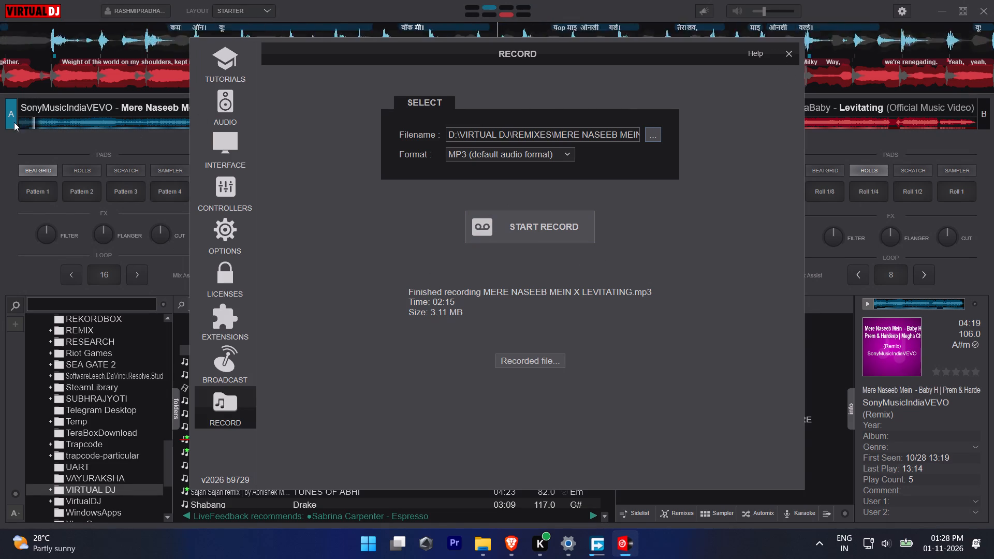
drag(14, 122, 0, 122)
click(0, 246)
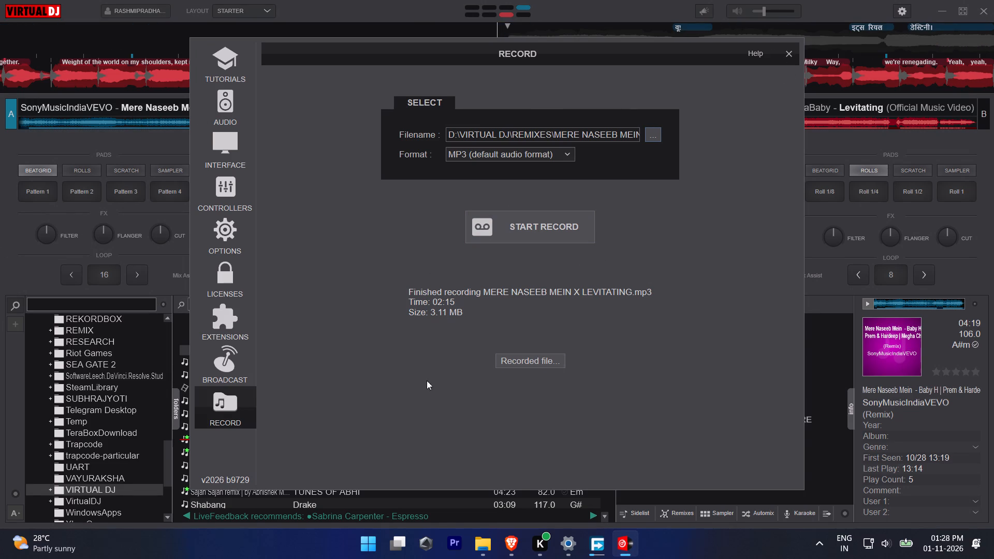
click(791, 61)
drag(729, 123, 422, 145)
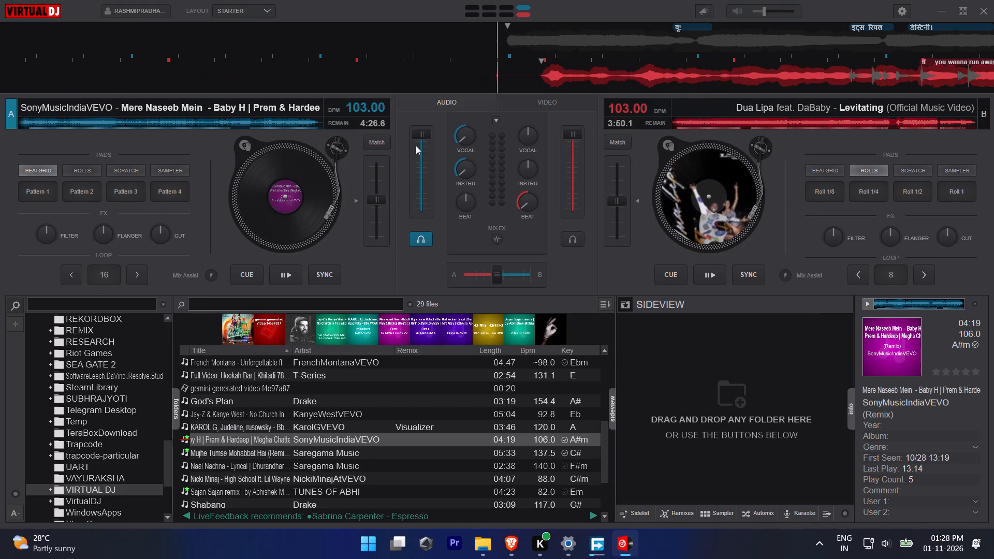
Reset deck A's instrumental and vocal levels to neutral while it plays, then stop it and return it to the track start.
click(284, 278)
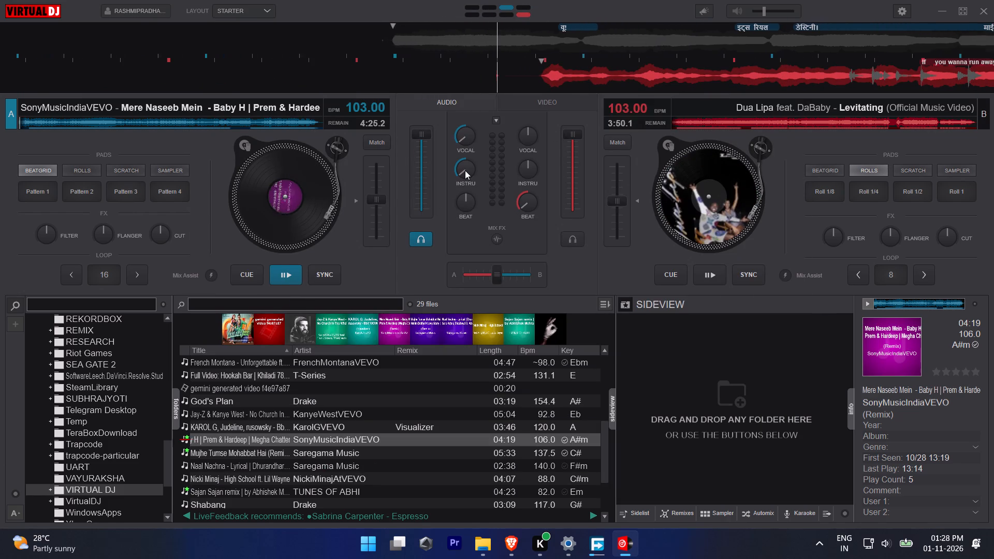
double_click(465, 170)
double_click(461, 140)
click(283, 278)
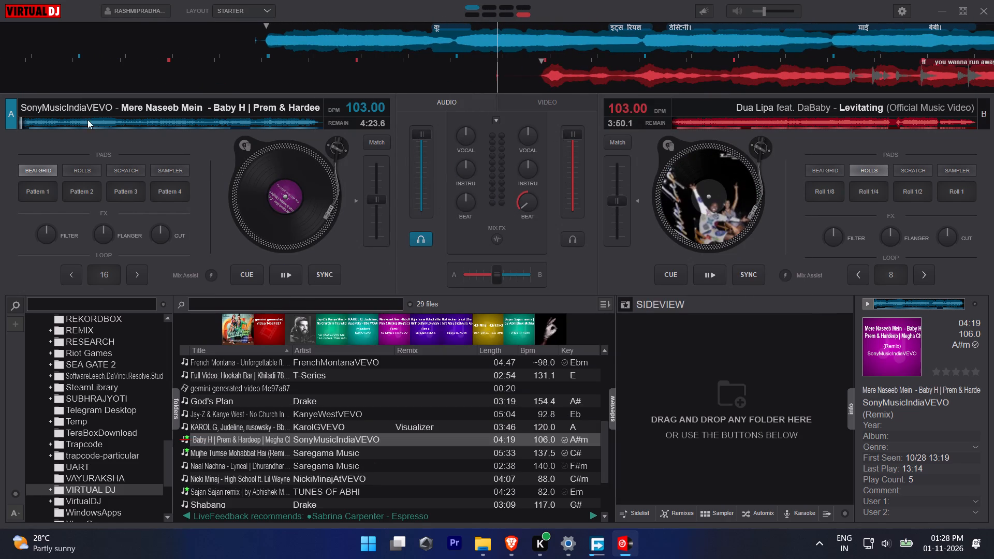
drag(16, 111, 0, 120)
drag(46, 121, 0, 122)
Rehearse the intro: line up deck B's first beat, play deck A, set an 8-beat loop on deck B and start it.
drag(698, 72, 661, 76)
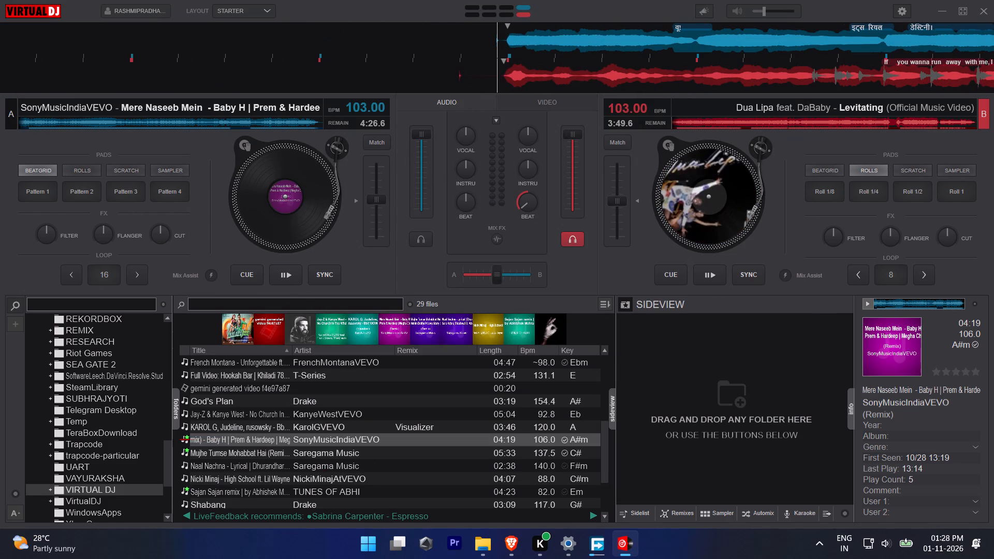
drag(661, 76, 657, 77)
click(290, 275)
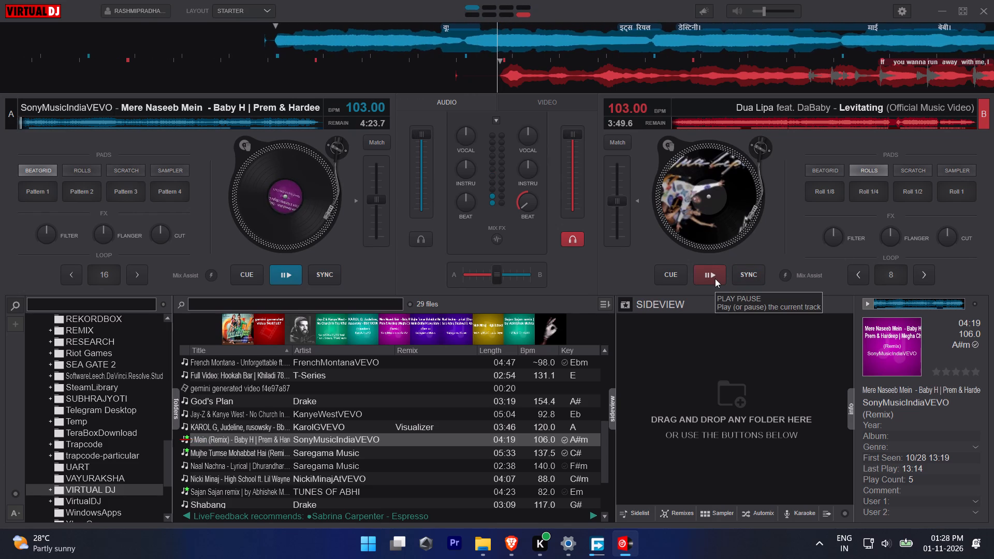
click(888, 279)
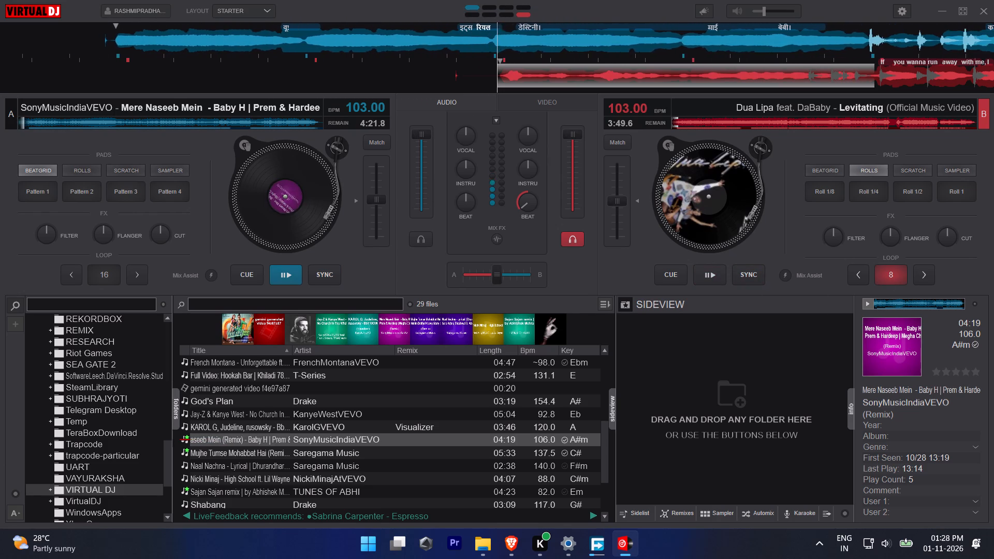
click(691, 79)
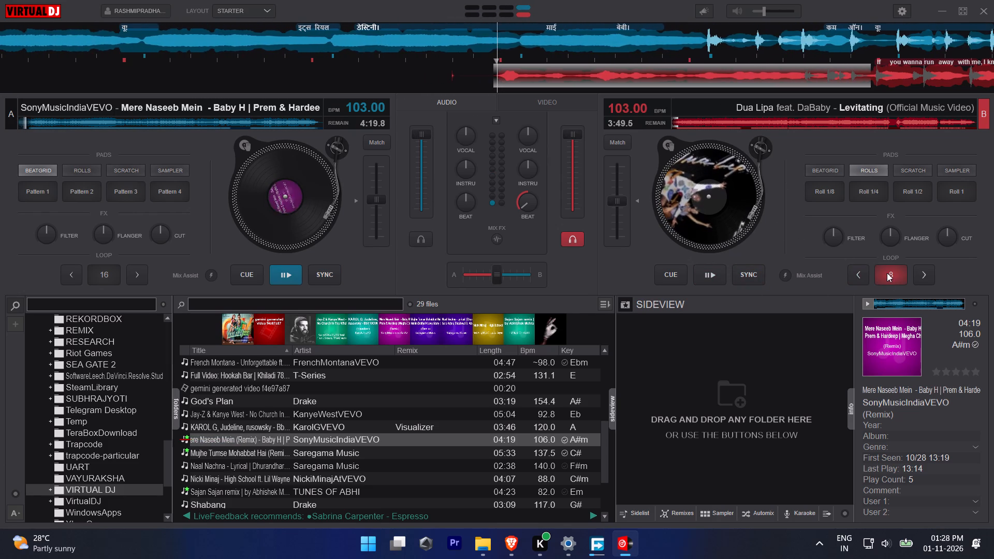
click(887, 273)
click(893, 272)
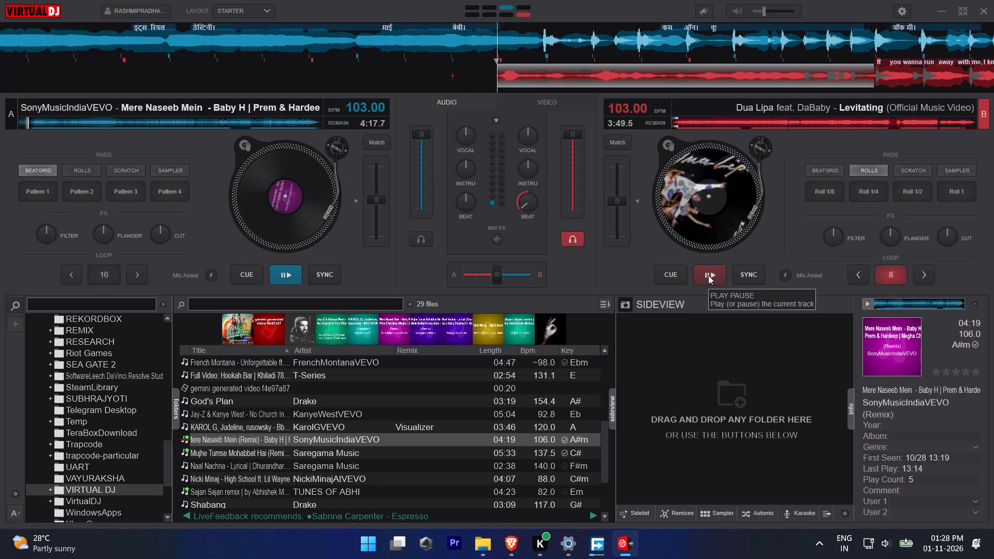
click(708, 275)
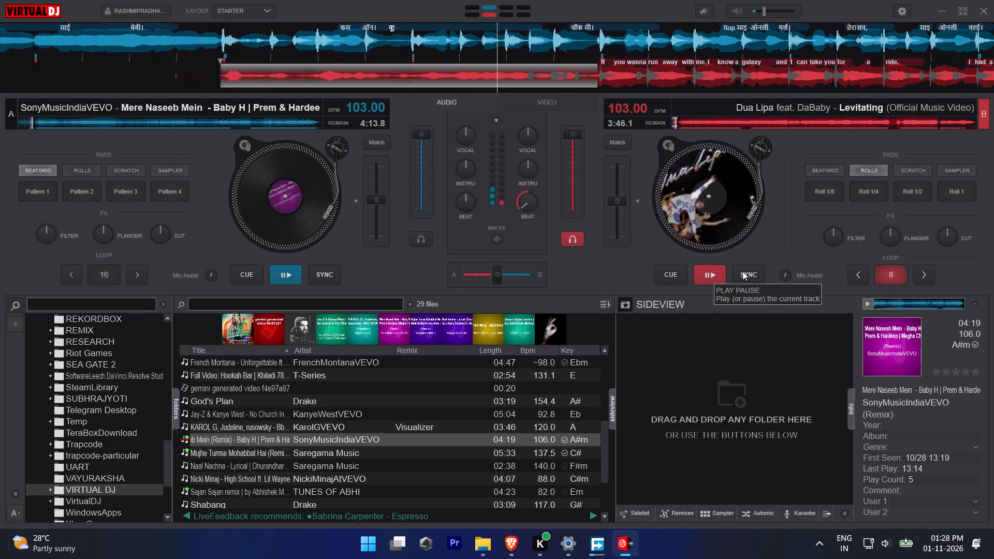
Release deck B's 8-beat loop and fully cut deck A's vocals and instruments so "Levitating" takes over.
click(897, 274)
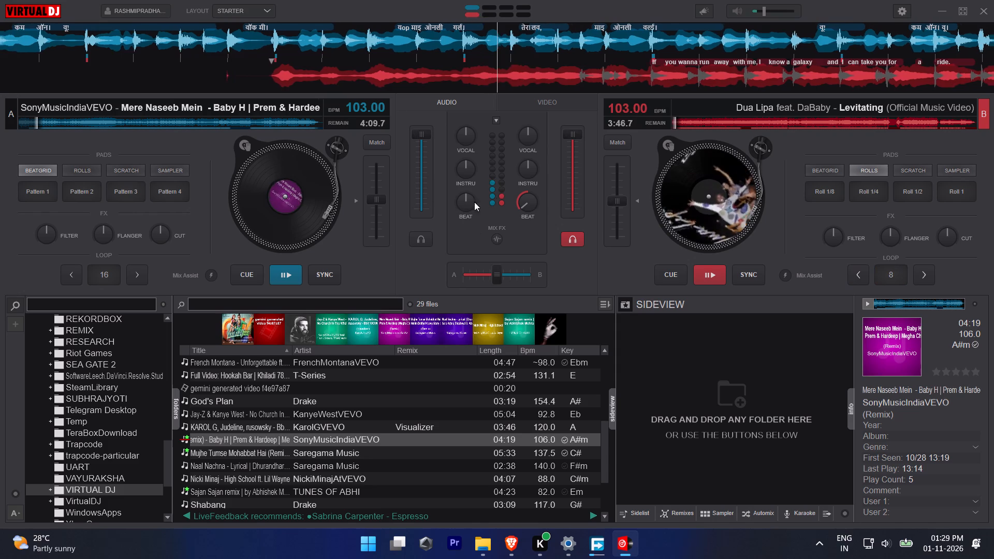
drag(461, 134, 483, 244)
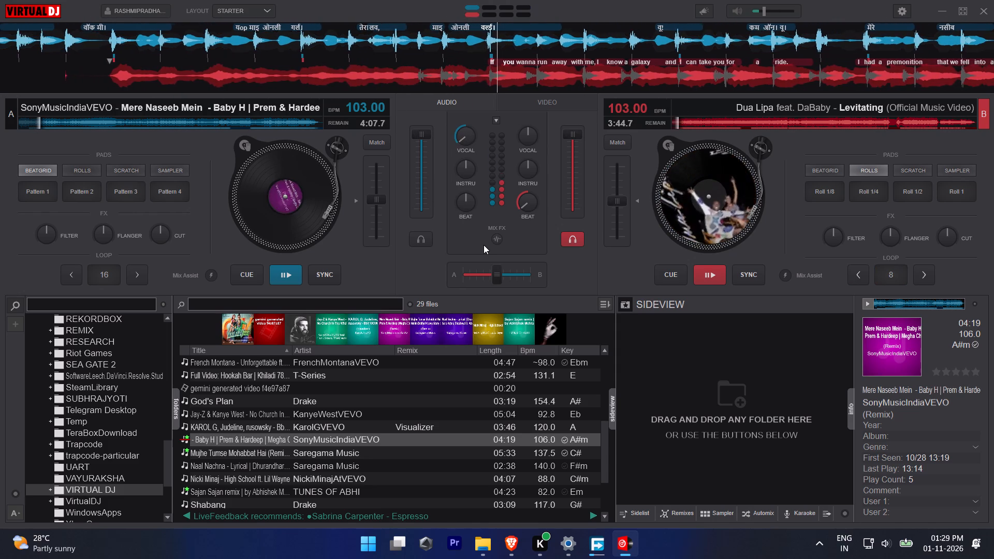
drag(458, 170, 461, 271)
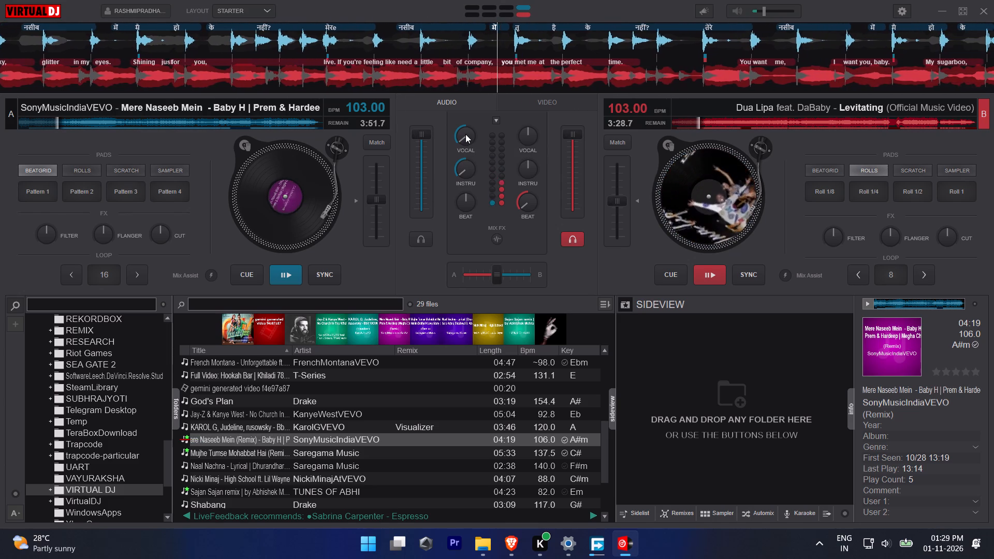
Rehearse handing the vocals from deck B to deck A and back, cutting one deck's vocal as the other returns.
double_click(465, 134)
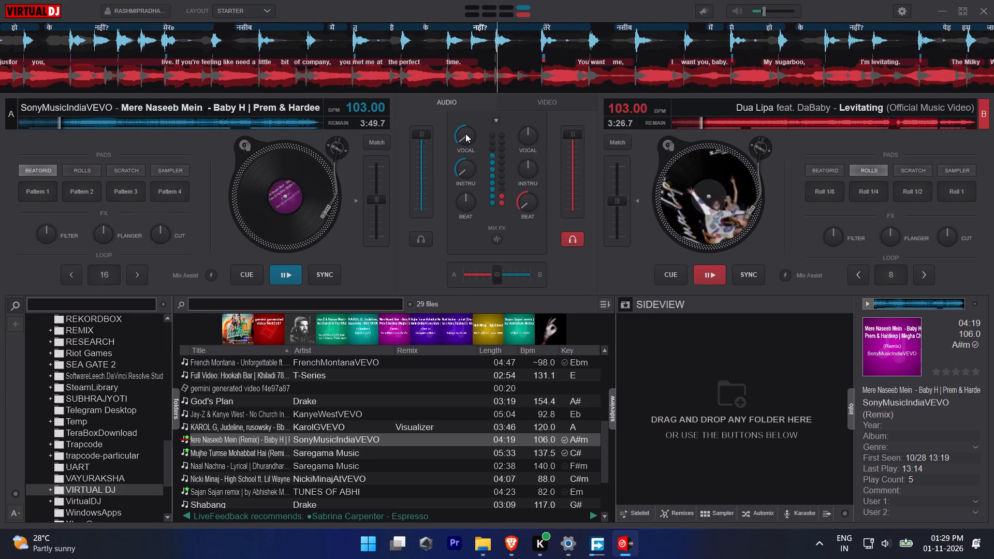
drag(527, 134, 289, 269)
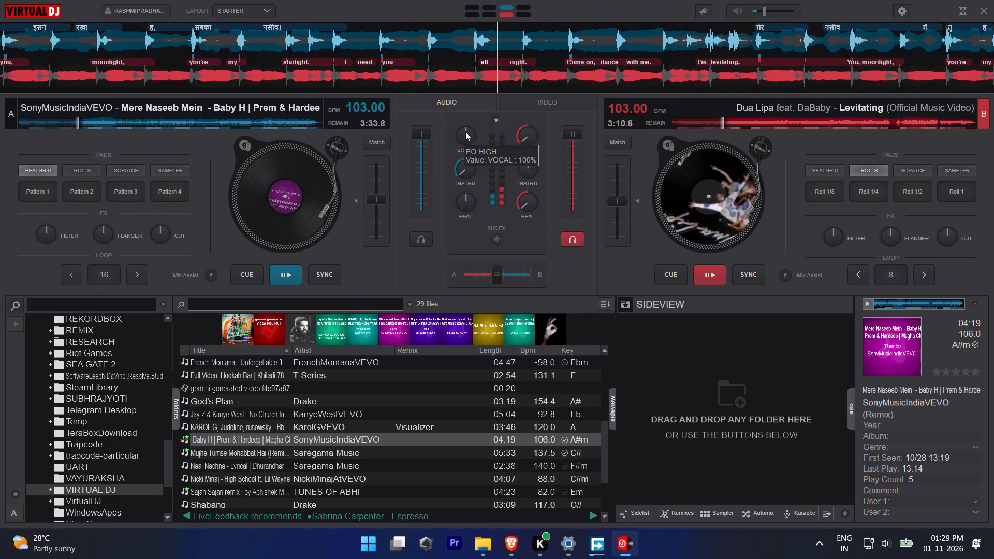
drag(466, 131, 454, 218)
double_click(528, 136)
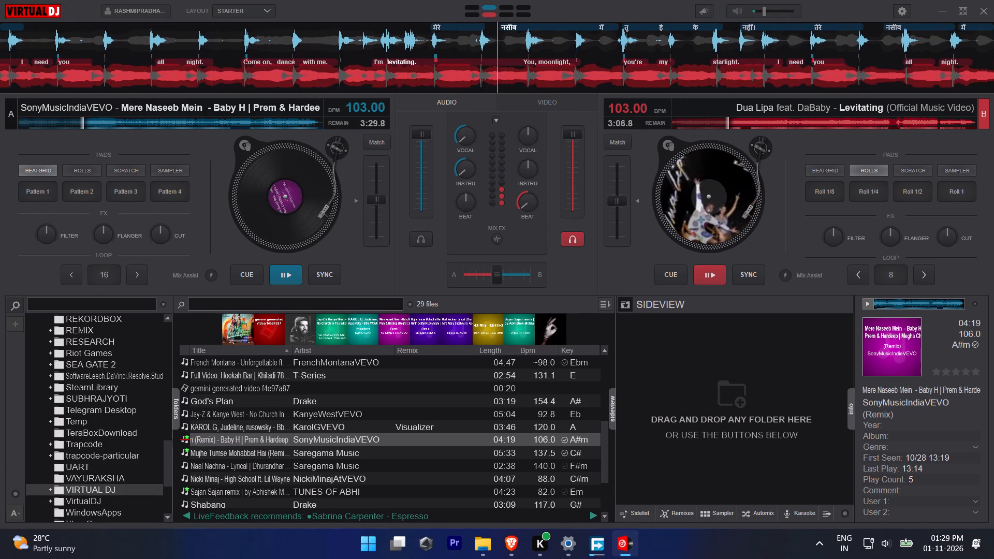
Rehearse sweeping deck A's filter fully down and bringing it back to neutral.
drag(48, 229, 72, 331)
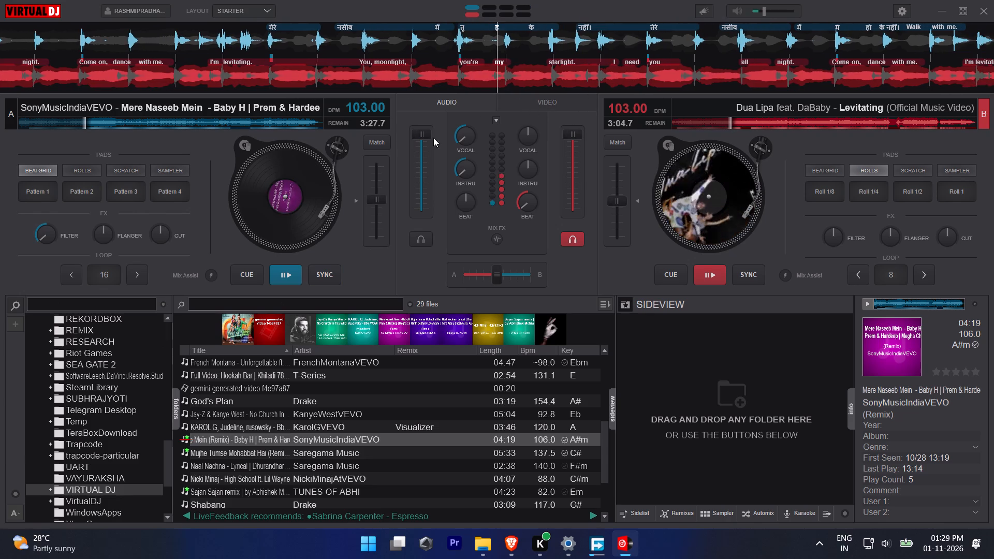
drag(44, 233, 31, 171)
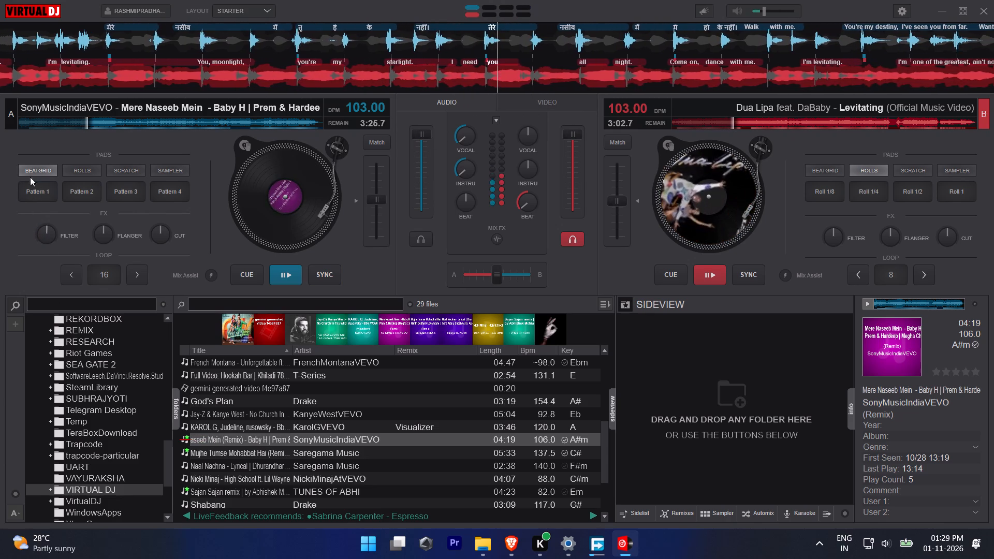
Bring back deck A's vocals and fully cut deck B's vocals.
double_click(469, 136)
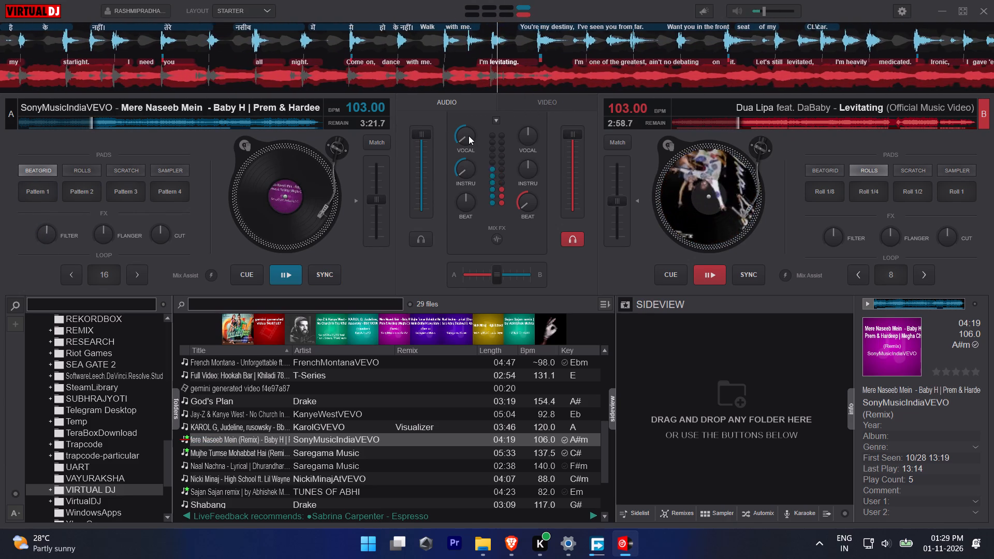
drag(531, 136, 343, 284)
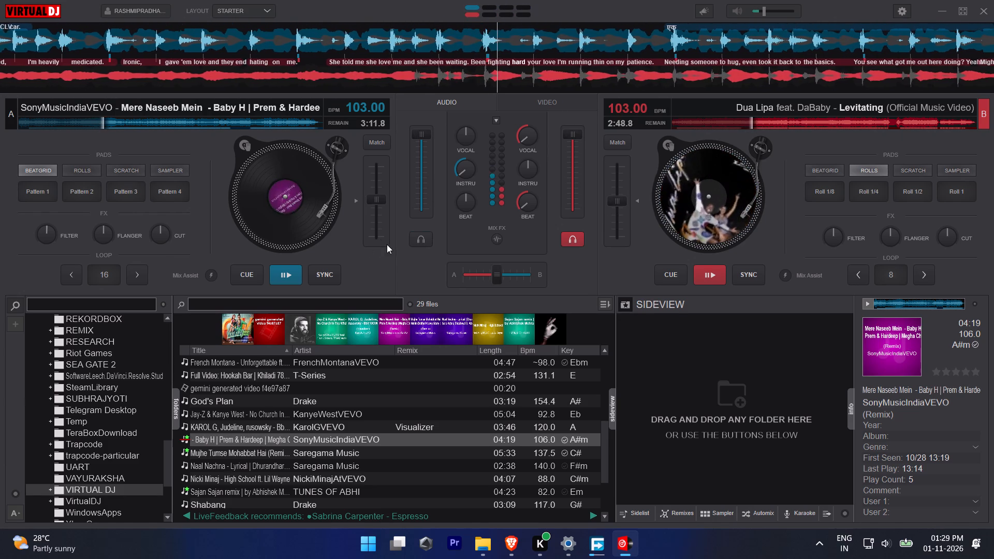
Stop both decks to end the rehearsal and rewind each one to the start of its track.
click(283, 285)
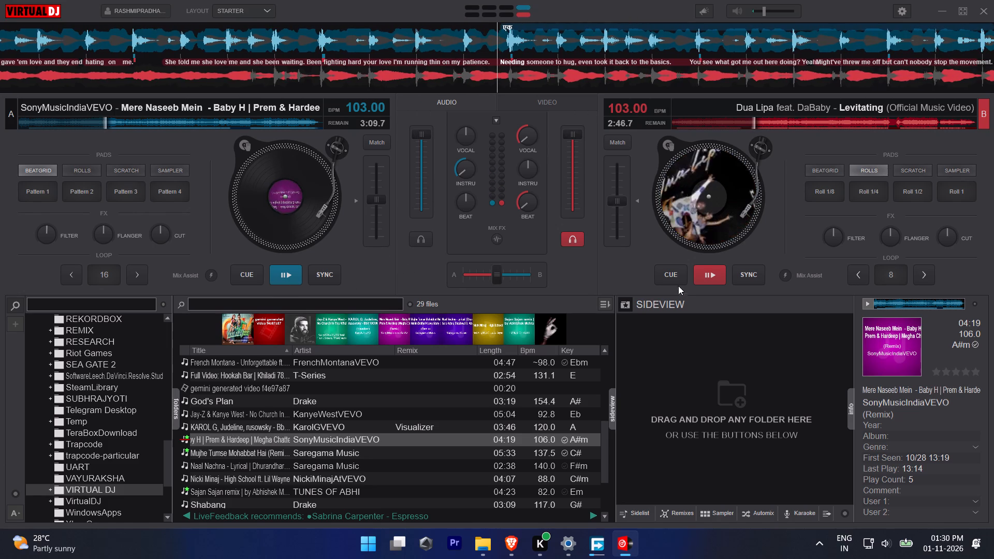
click(709, 278)
click(288, 279)
drag(115, 129, 0, 130)
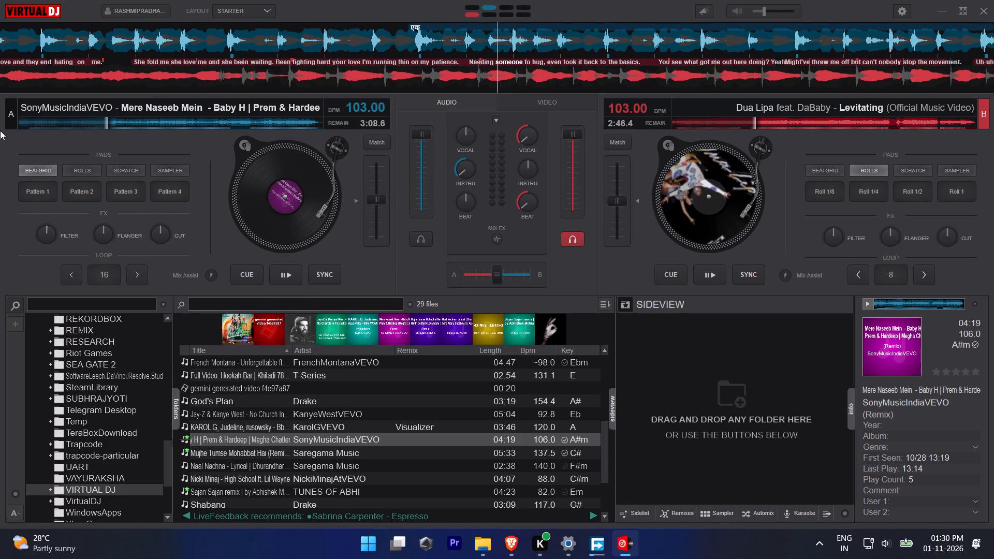
drag(112, 127, 0, 136)
drag(717, 122, 352, 149)
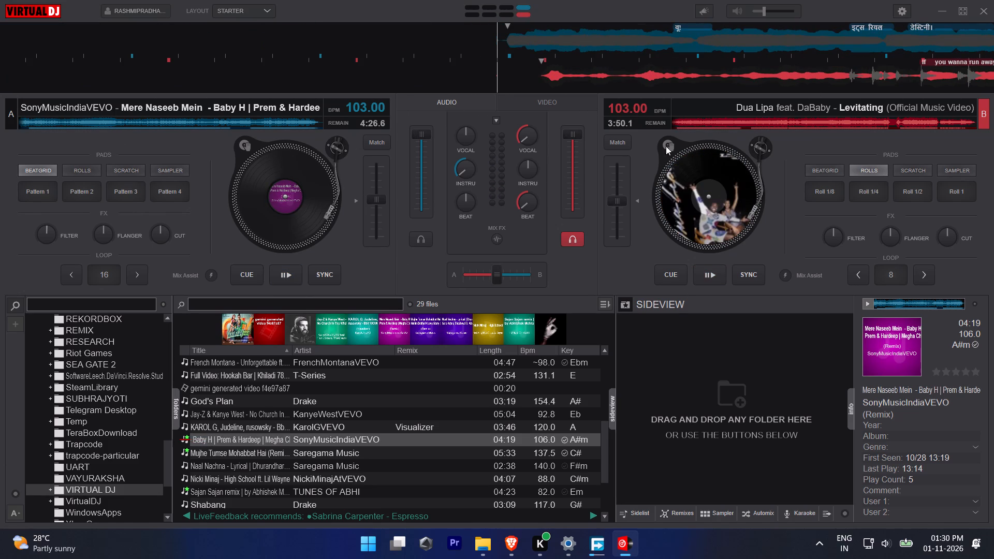
Reset deck A's instrumental level to neutral for the new take.
click(897, 13)
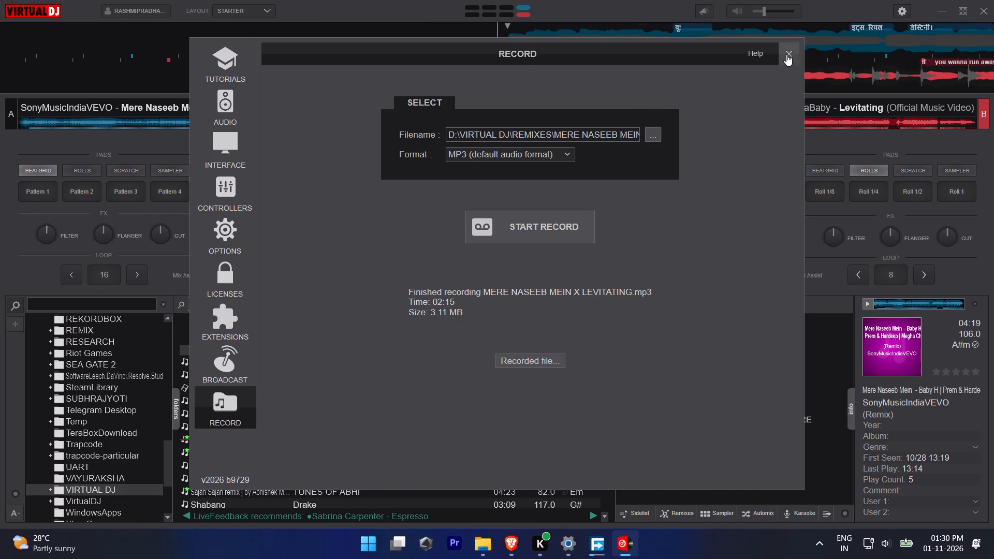
click(786, 54)
double_click(471, 167)
Confirm "MERE NASEEB MEIN X LEVITATING_2.mp3" in REMIXES as the output file, start recording and close the recording settings.
click(901, 18)
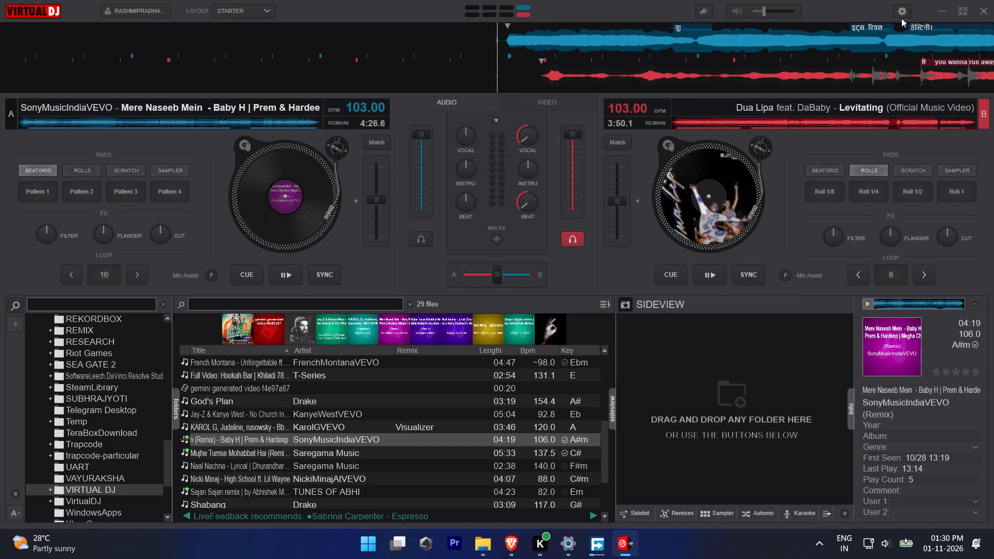
click(902, 15)
click(653, 132)
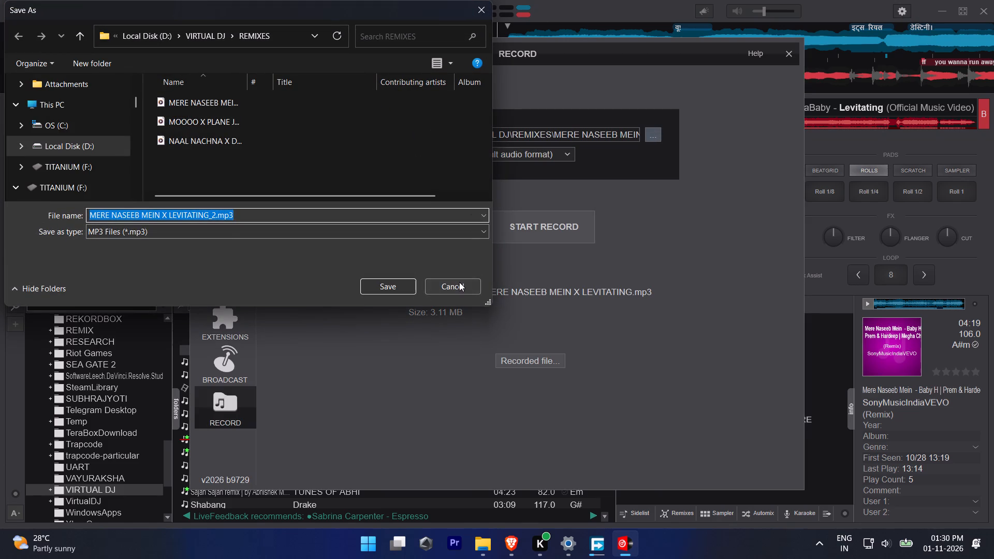
click(400, 289)
click(561, 231)
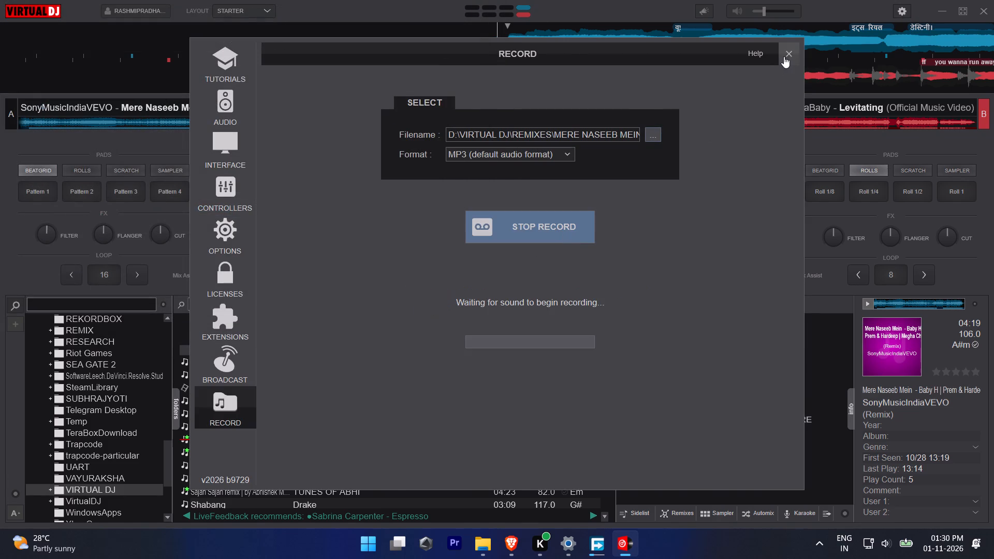
click(784, 56)
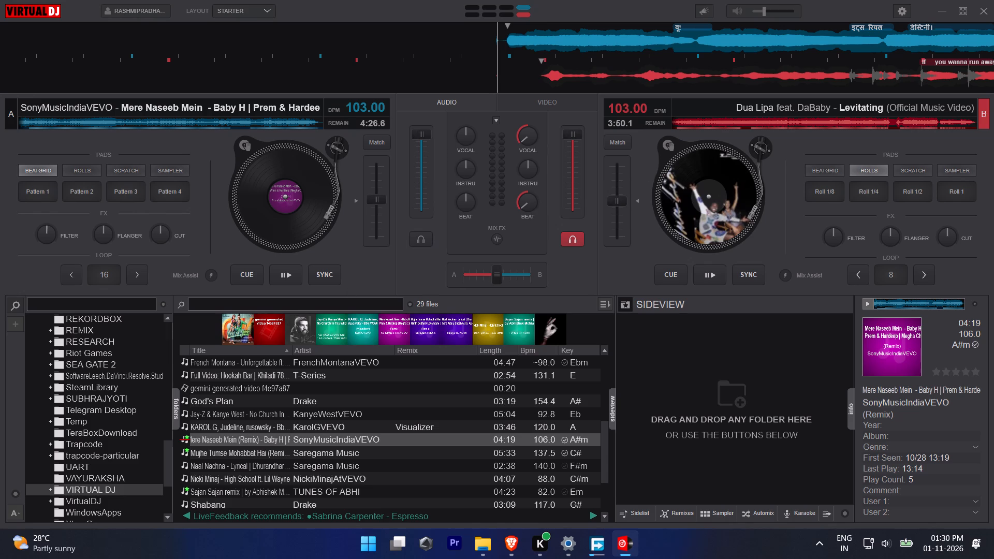
Begin the take with deck A, line up deck B's first beat, set an 8-beat loop on it and start it.
click(290, 279)
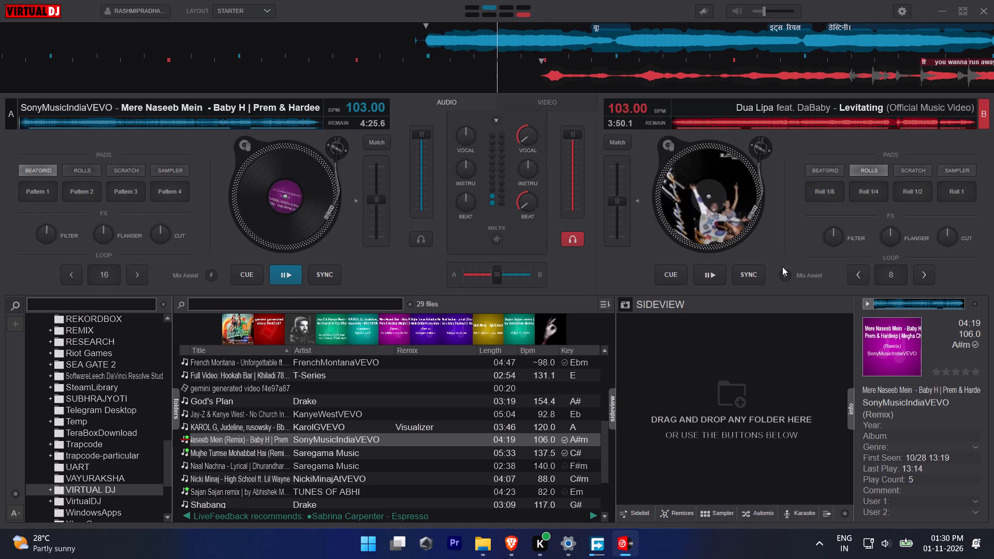
drag(631, 70, 588, 70)
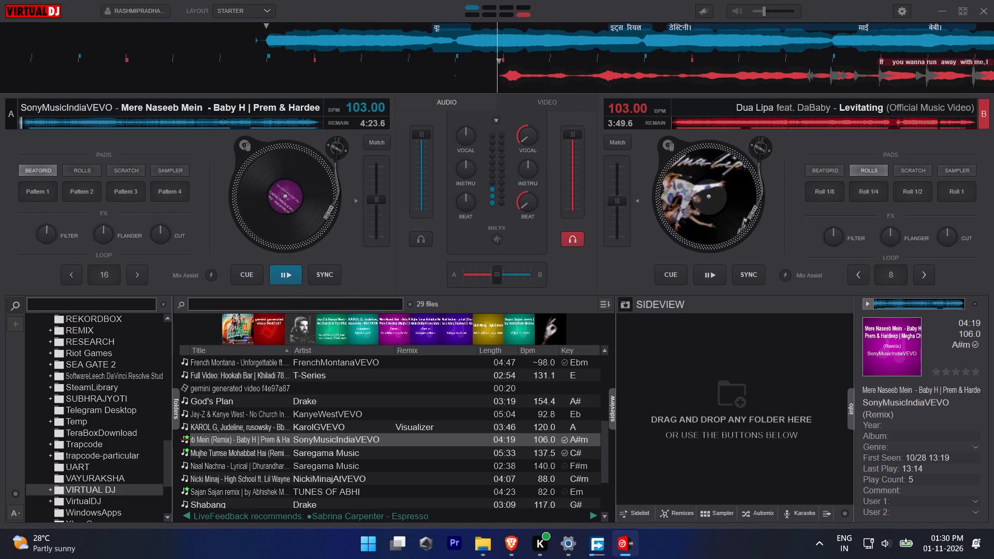
click(898, 280)
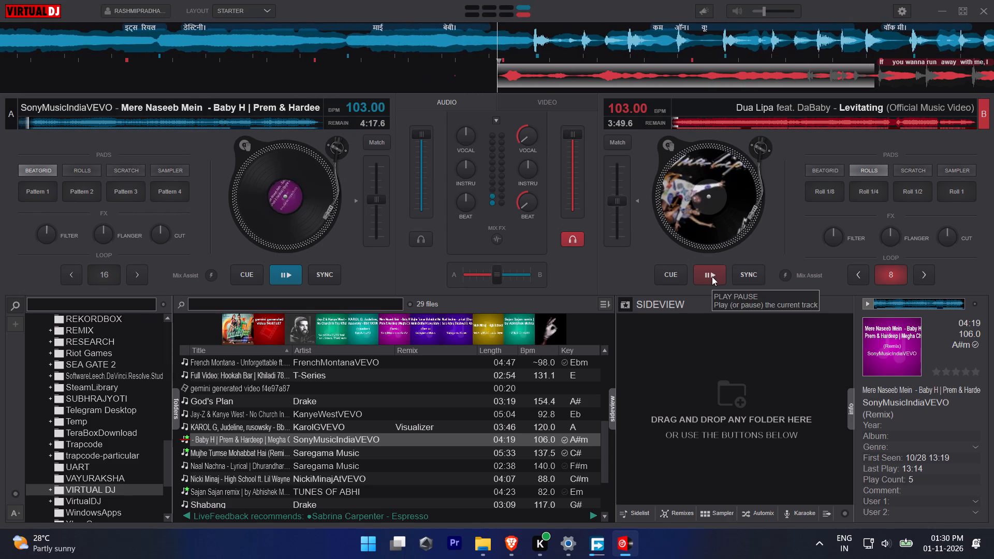
click(712, 276)
Raise deck A's instrumental slightly, restore deck B's vocal to neutral, and pause both decks to break off the take.
drag(473, 174, 478, 173)
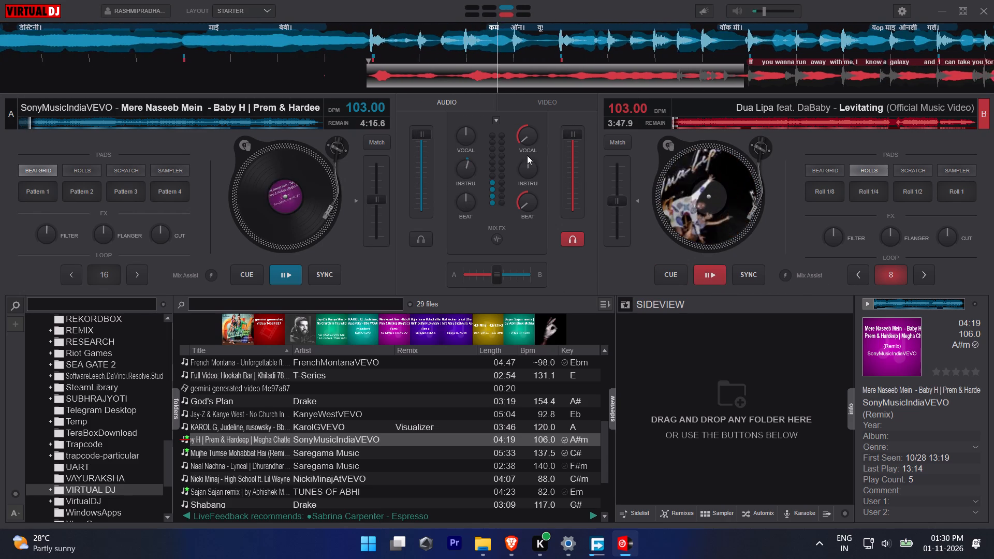
double_click(526, 145)
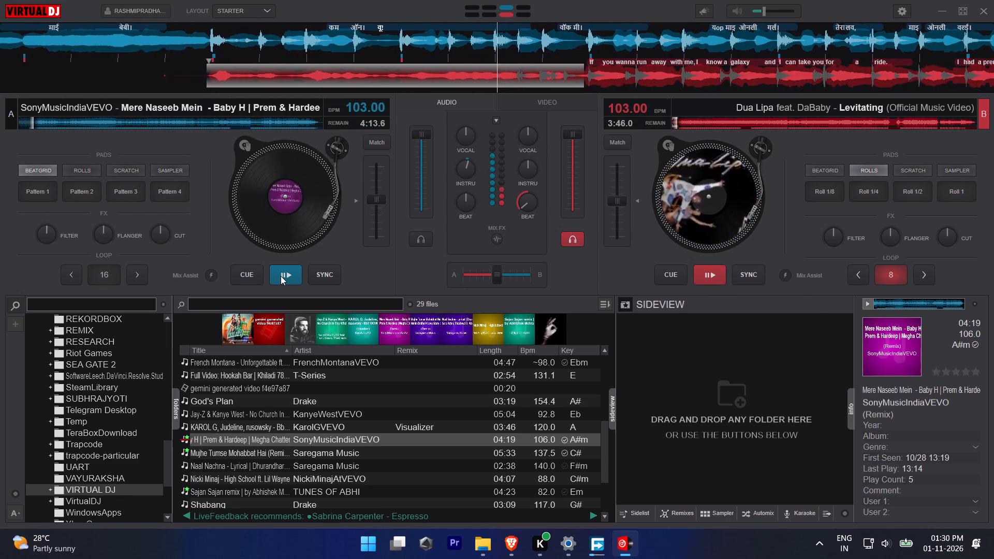
click(277, 274)
click(701, 276)
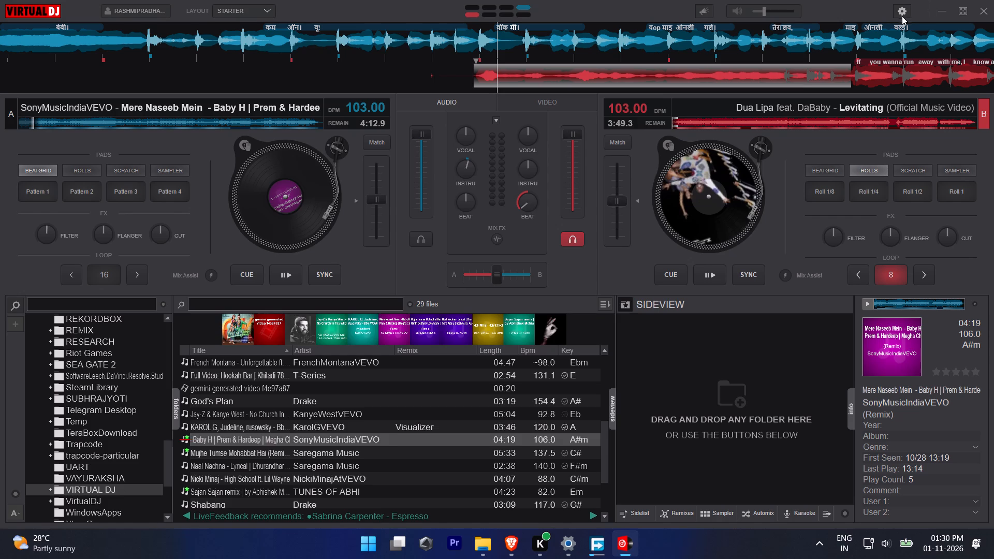
Set the output file to "MERE NASEEB MEIN X LEVITATING_3.mp3" in REMIXES and stop the current recording.
click(901, 13)
click(652, 136)
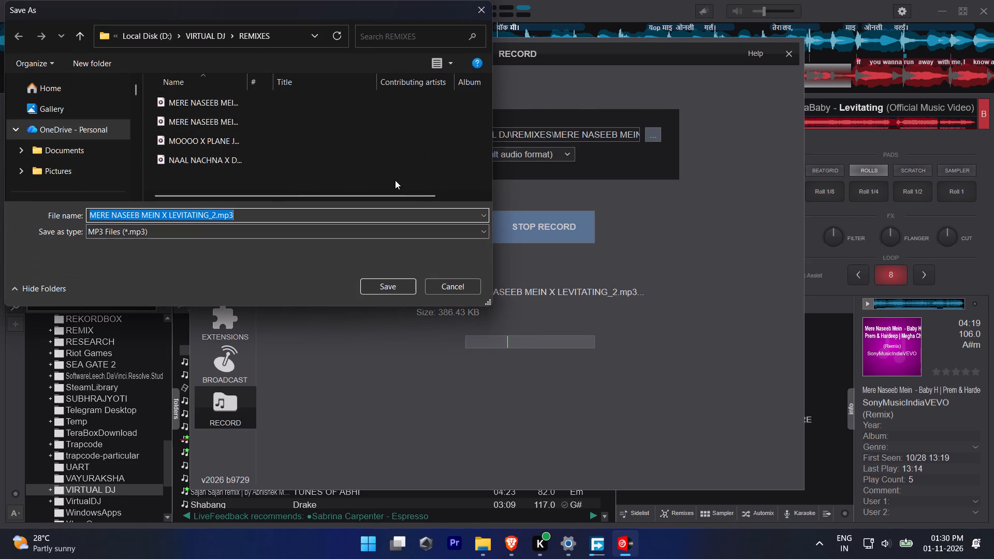
click(216, 216)
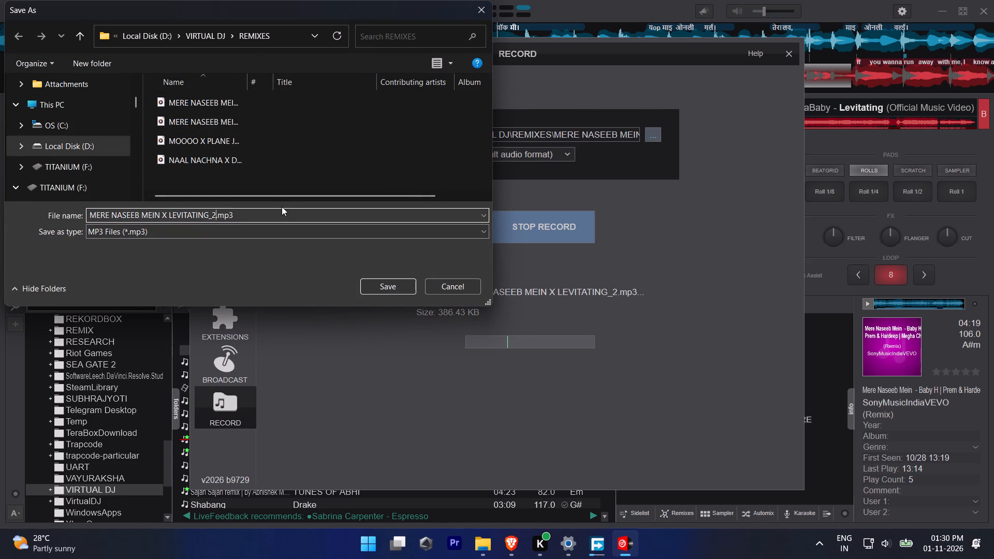
key(BackSpace)
key(3)
click(411, 288)
click(524, 233)
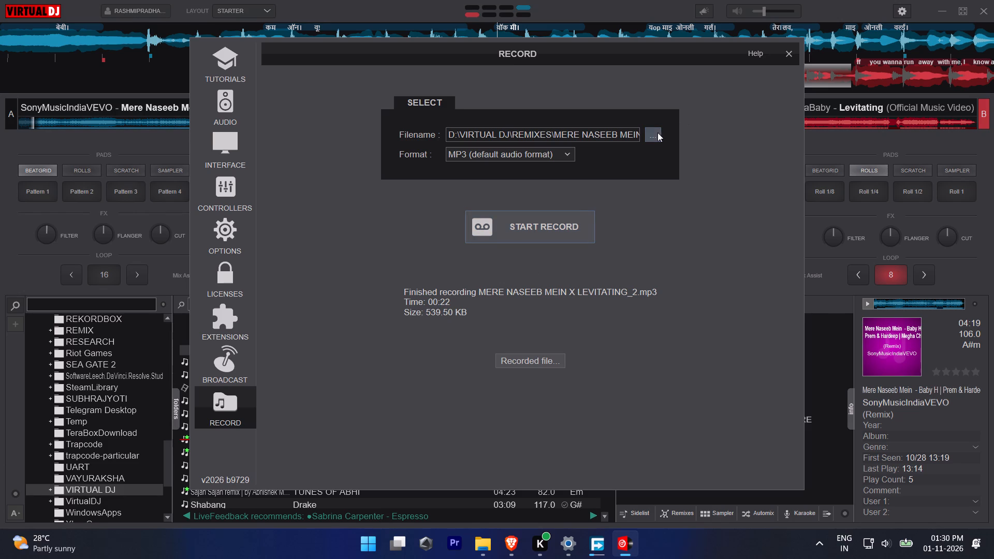
Recheck the output file without changing it, start a new recording and close the recording settings.
click(655, 134)
click(439, 288)
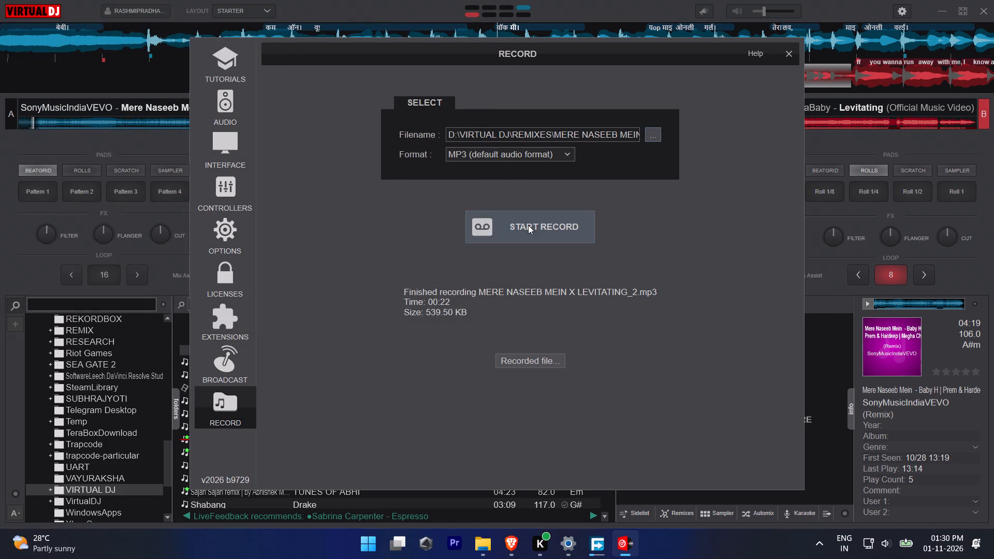
click(528, 225)
click(0, 208)
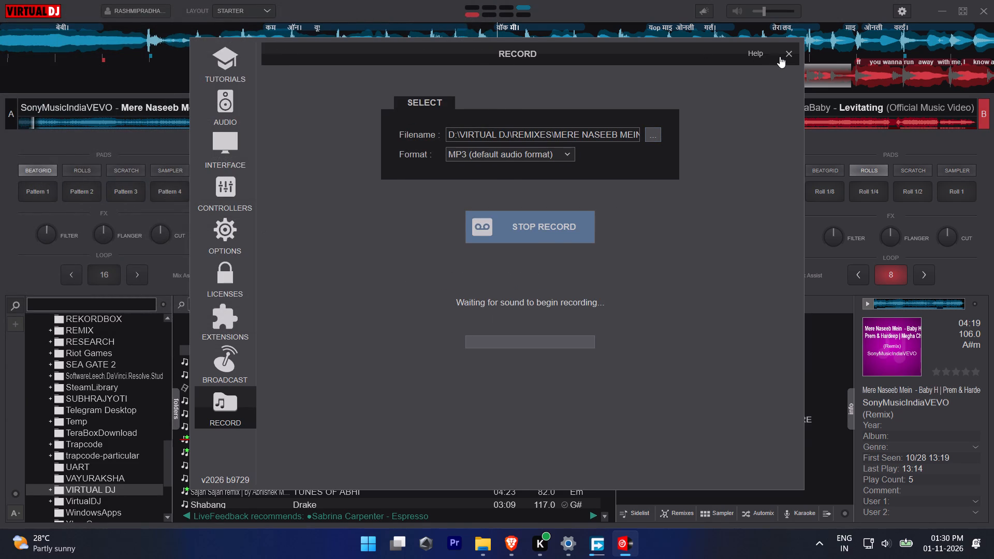
click(781, 56)
Release deck B's loop, move deck B back to its first beat and rewind deck A to the start of its track.
drag(517, 77, 544, 75)
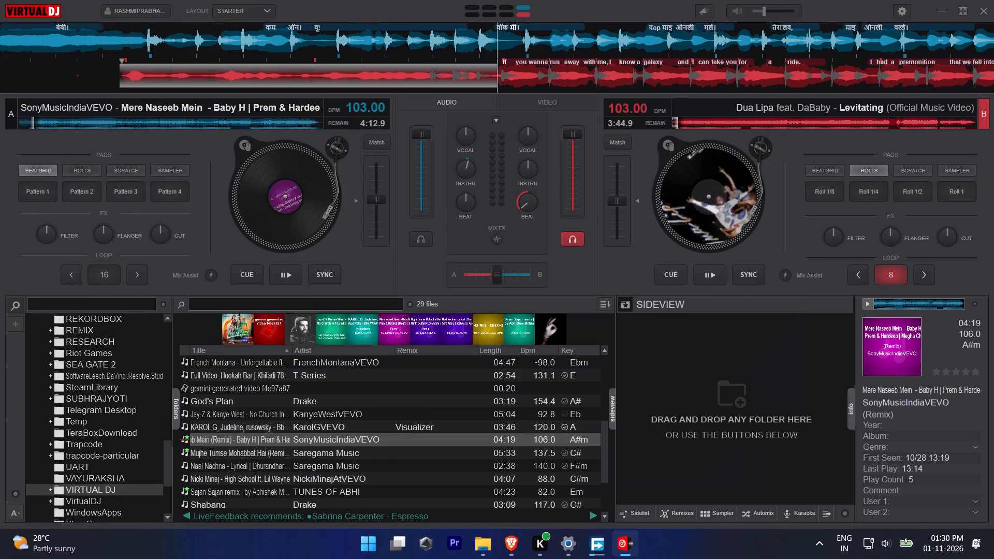
drag(544, 75, 552, 75)
drag(408, 69, 632, 67)
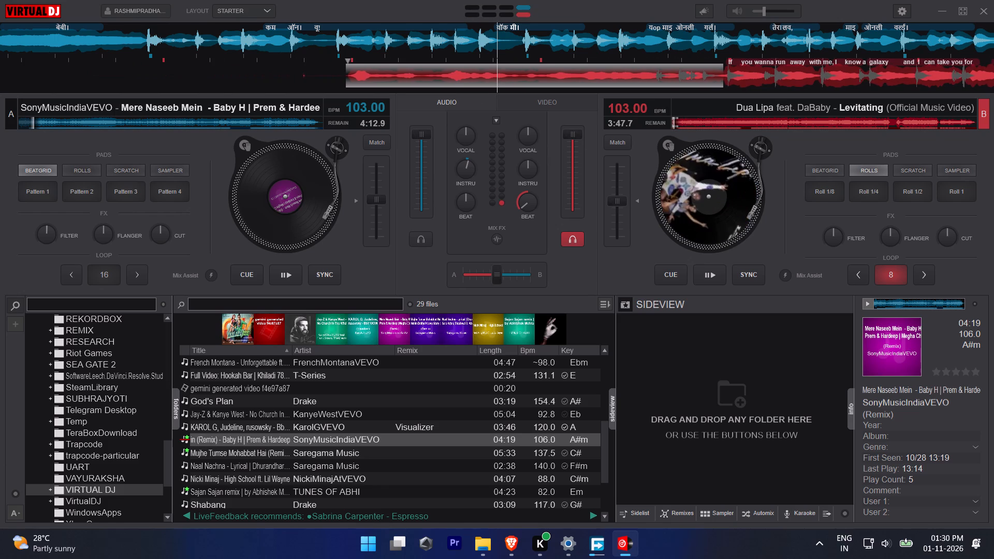
drag(632, 67, 630, 66)
click(893, 271)
drag(520, 71, 664, 70)
drag(109, 123, 0, 128)
Start the new take on deck A, set an 8-beat loop on deck B and start deck B on the beat.
click(288, 271)
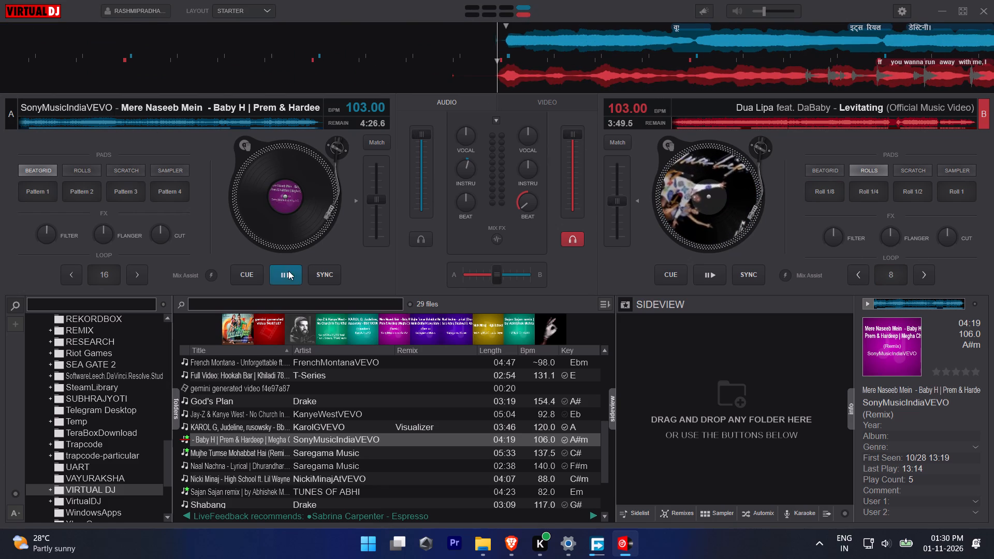
click(890, 278)
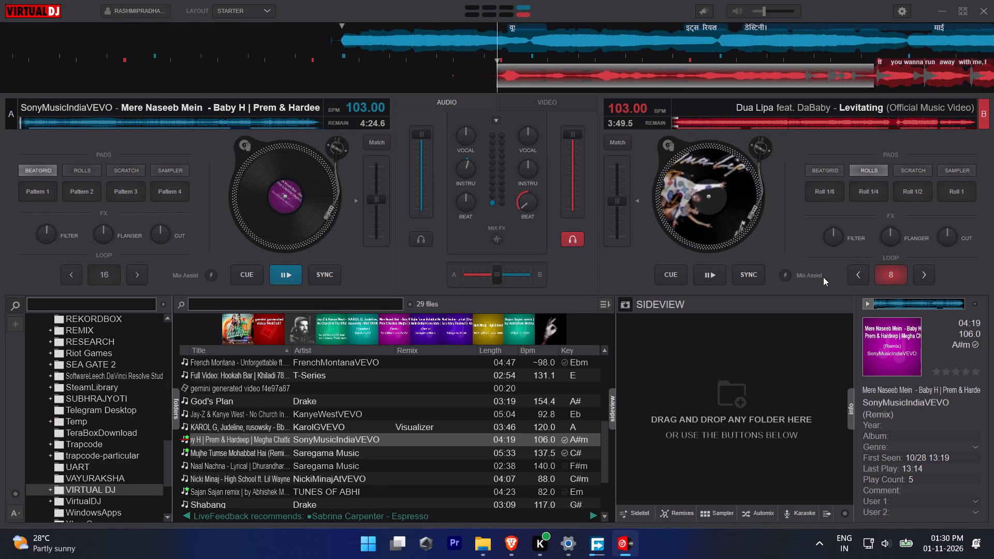
click(709, 275)
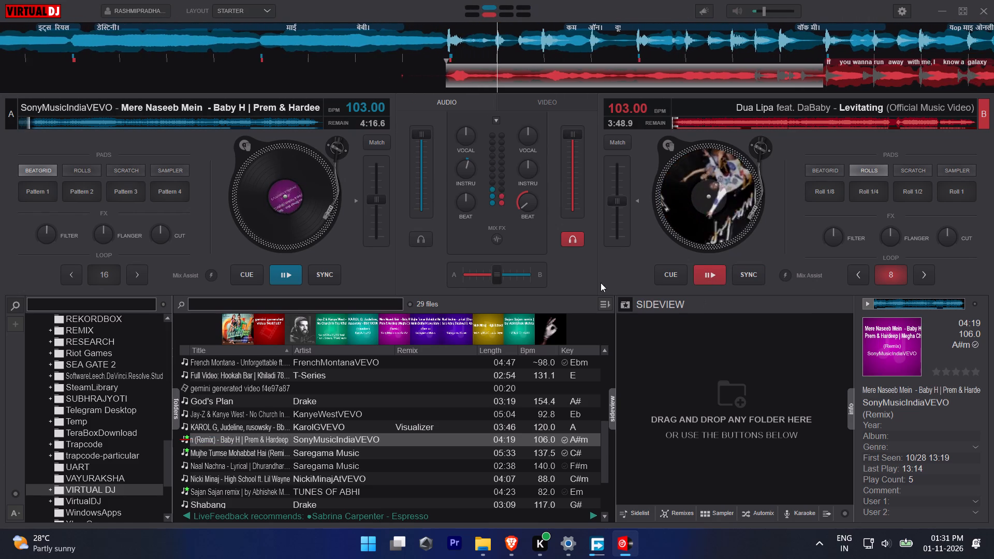
Cut deck A's instrumental completely as deck B's loop plays.
drag(467, 166, 441, 197)
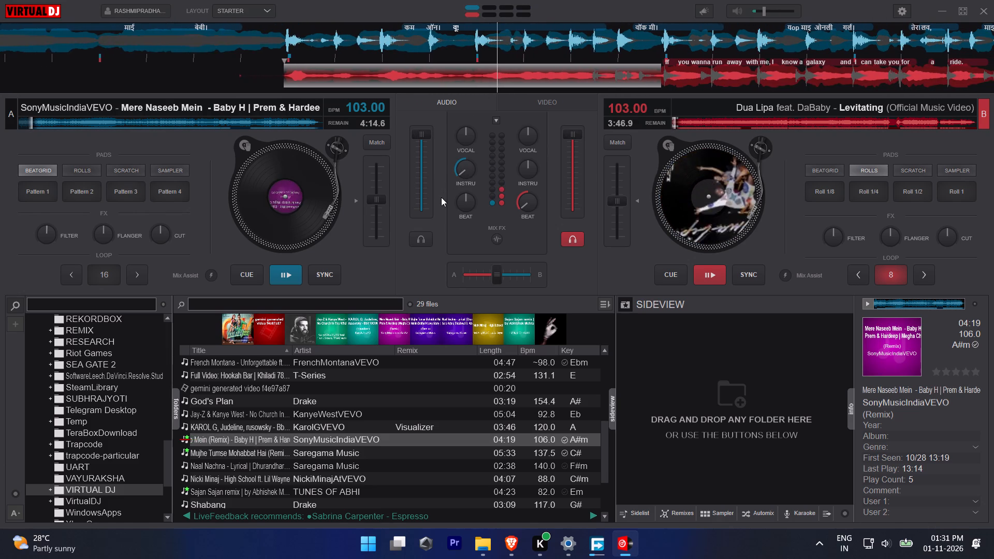
drag(441, 197, 441, 217)
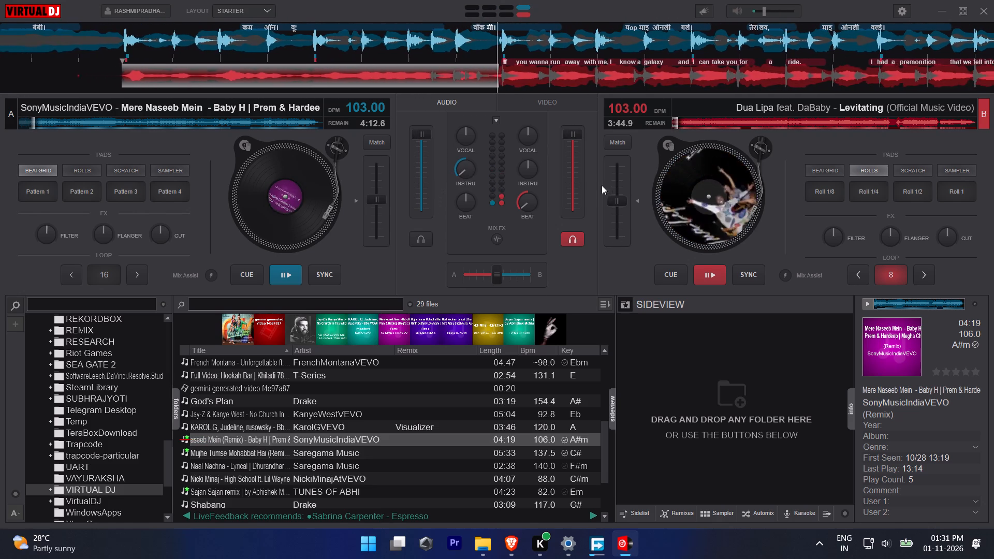
Release deck B's 8-beat loop and fade deck A's vocal down to 0%.
click(888, 275)
drag(461, 138, 461, 142)
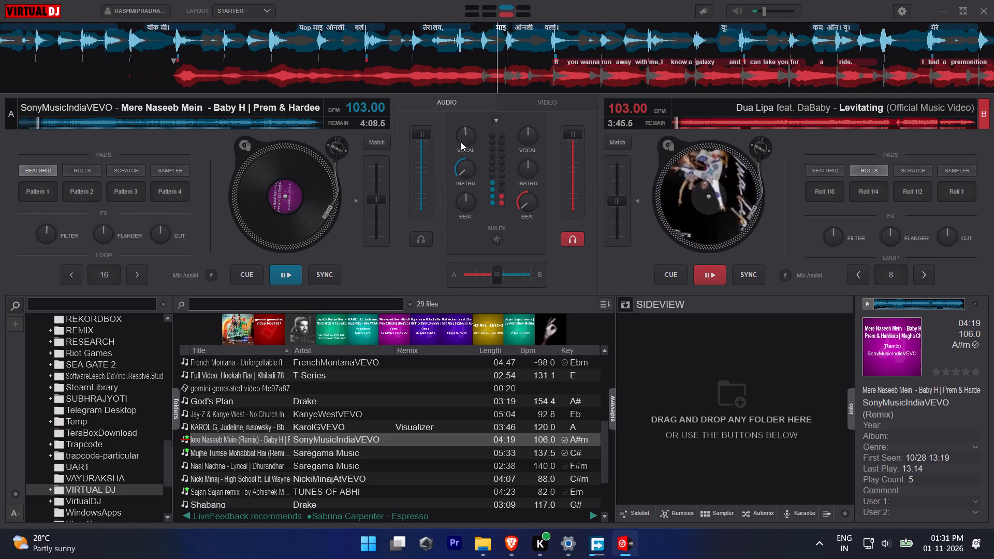
drag(461, 142, 501, 297)
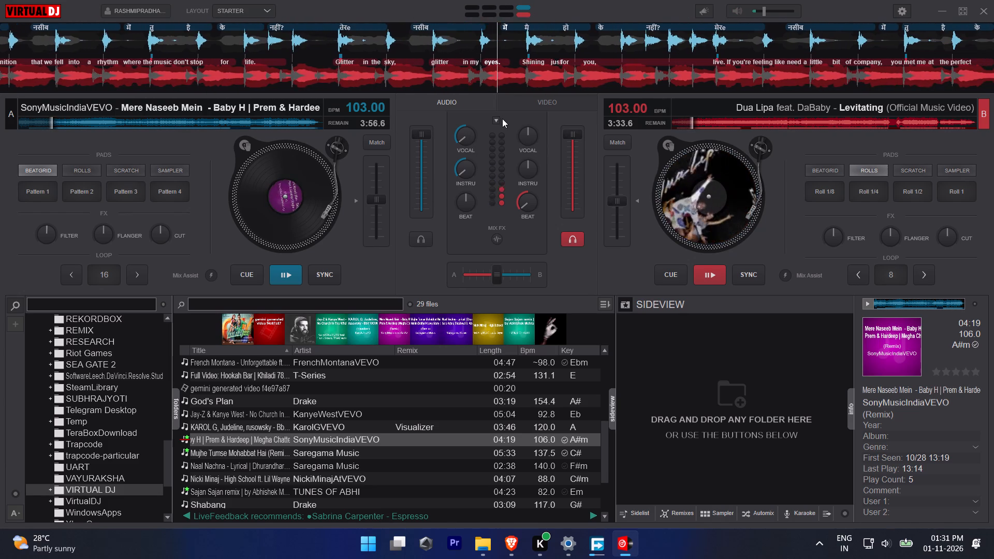
Swap the lead vocals by restoring deck A's vocal to 100% and cutting deck B's vocal.
click(463, 140)
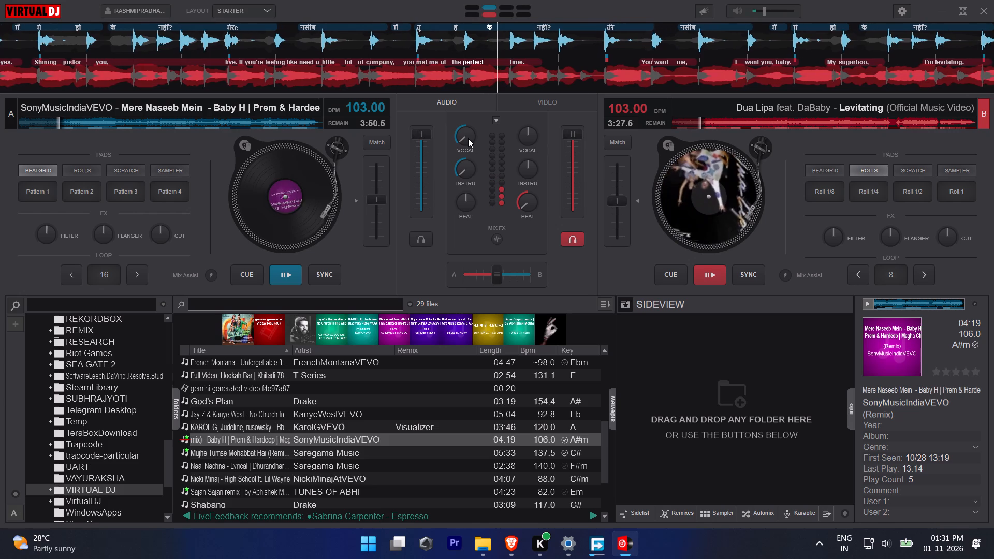
double_click(468, 138)
drag(524, 134, 309, 275)
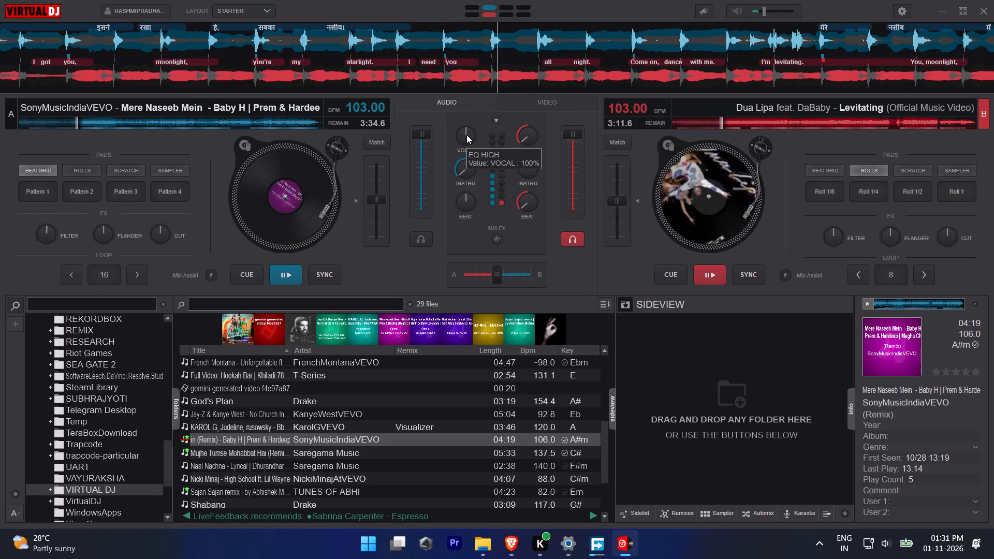
Hand the lead back to "Levitating" by restoring deck B's vocal to neutral and cutting deck A's vocal completely.
drag(466, 135, 470, 178)
double_click(530, 134)
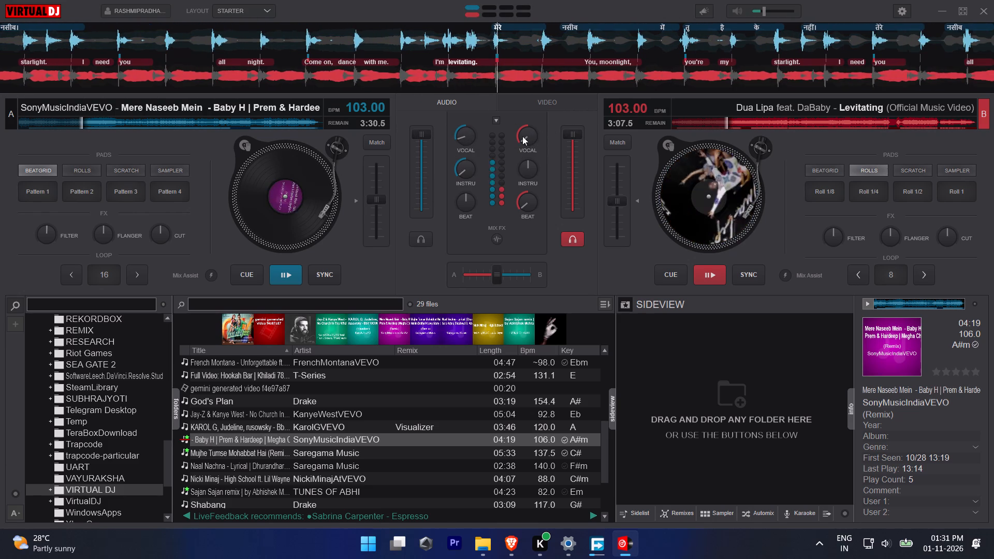
double_click(533, 132)
drag(466, 137, 461, 167)
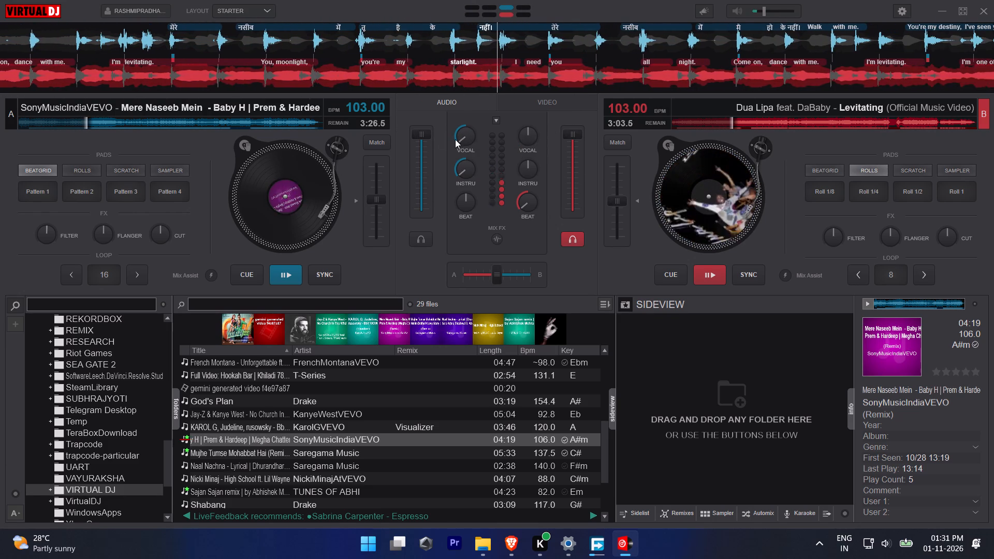
drag(460, 140, 483, 168)
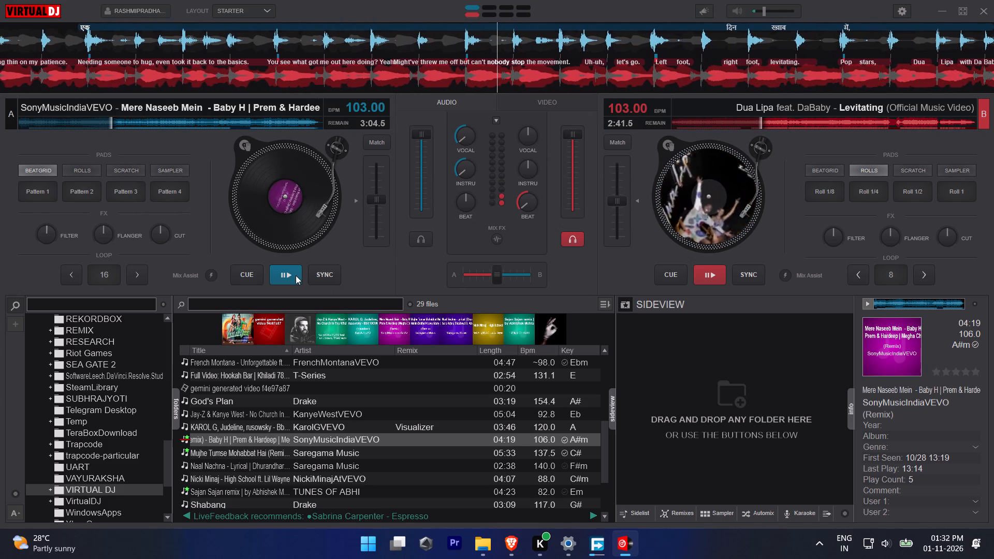
Bring deck A's vocal partway back up underneath the "Levitating" rap.
double_click(35, 234)
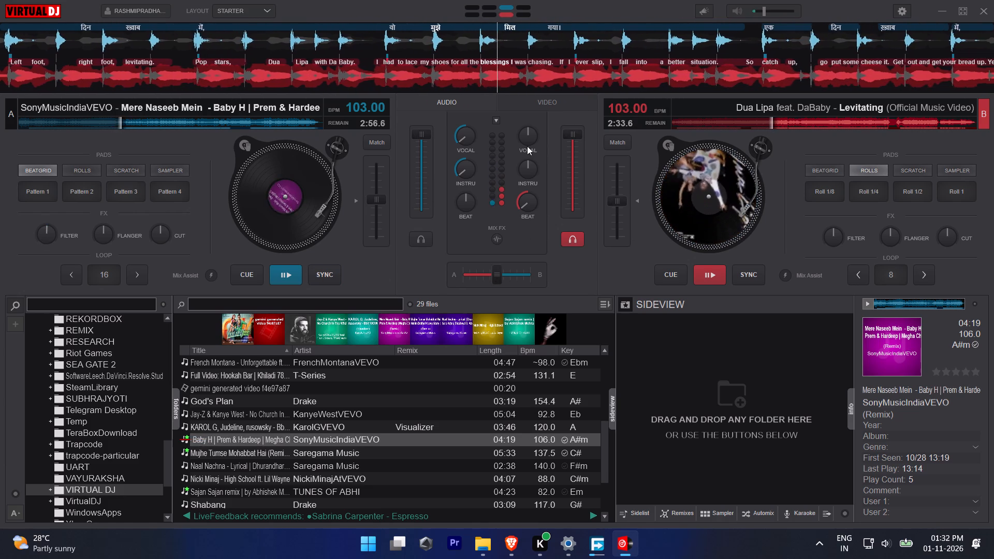
drag(460, 136, 445, 101)
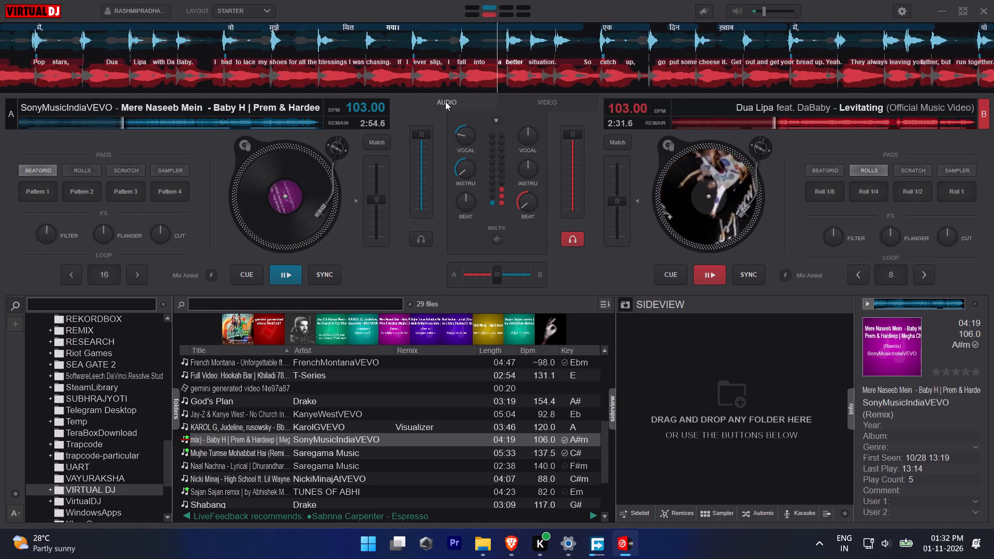
drag(445, 101, 430, 94)
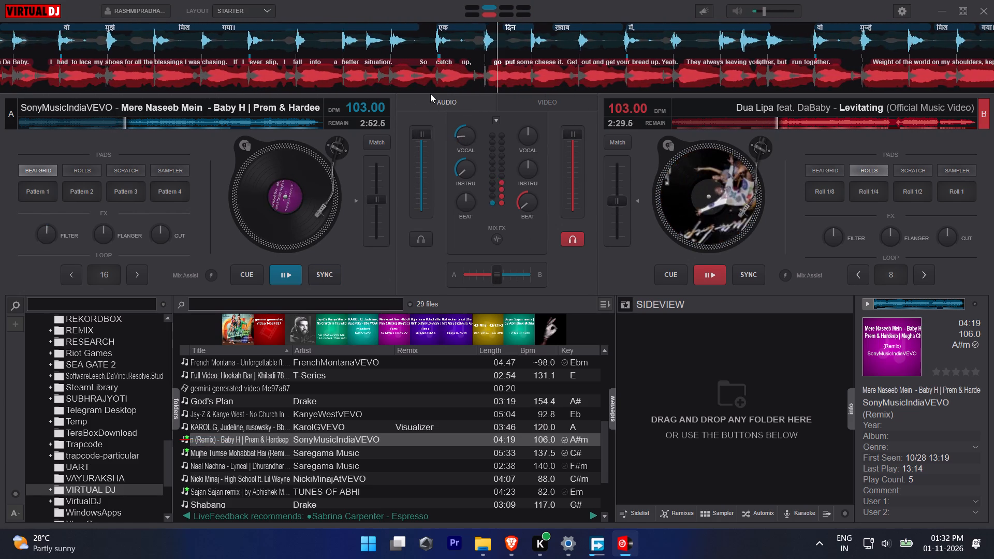
drag(430, 94, 425, 81)
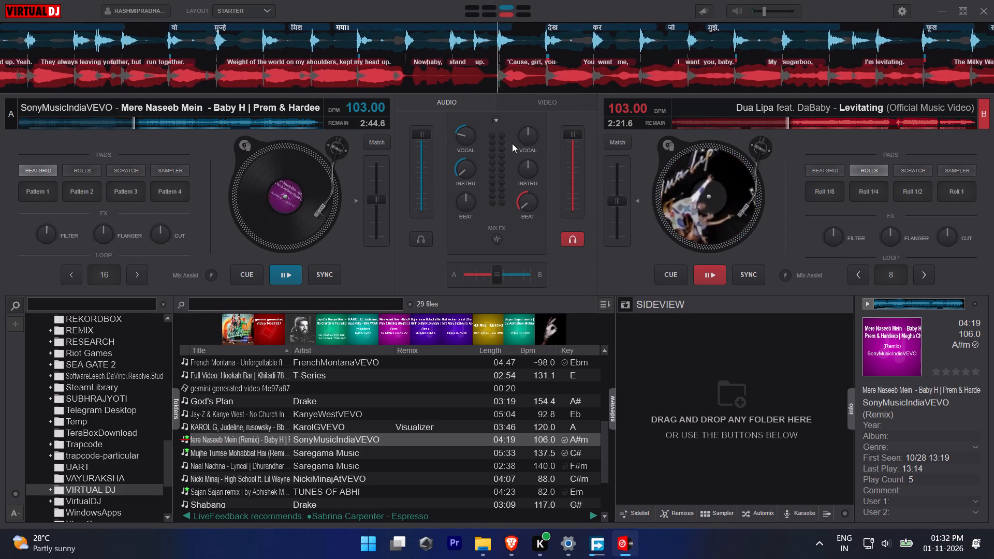
Blend the vocals by restoring deck A's to neutral, dipping deck B's and easing it back, and lowering deck A's partway.
double_click(470, 138)
drag(527, 137, 519, 144)
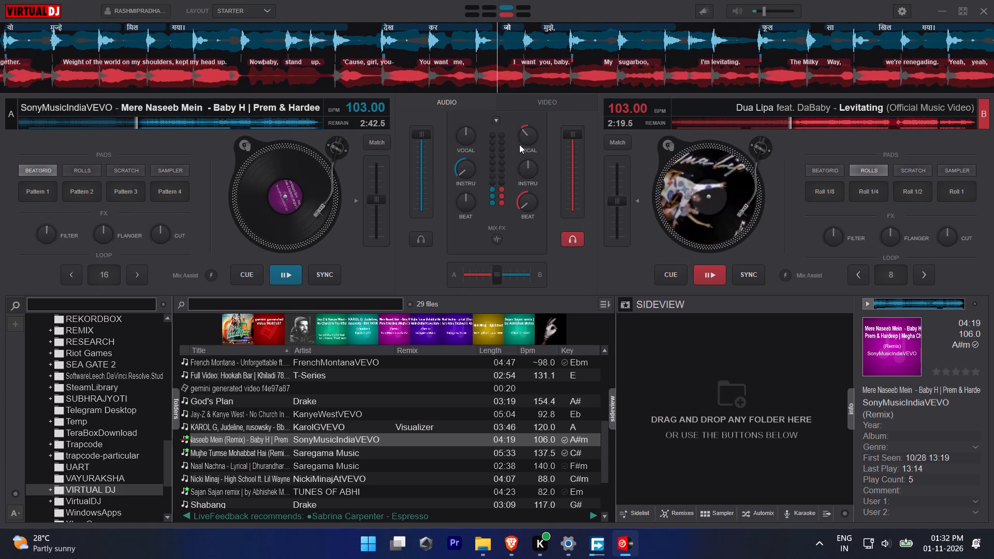
drag(519, 144, 505, 123)
drag(460, 135, 456, 146)
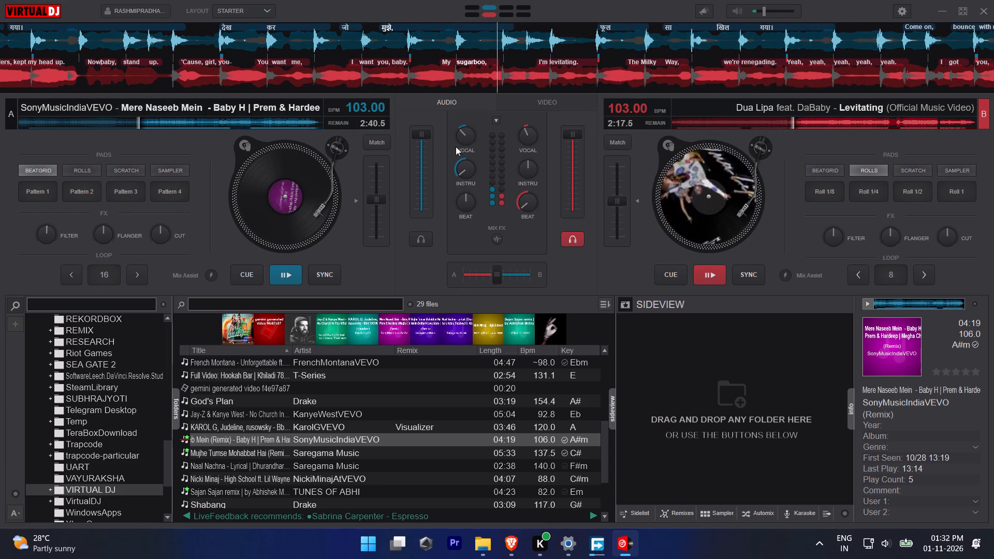
drag(456, 146, 455, 146)
Restore the vocals of both decks to their neutral level.
double_click(527, 131)
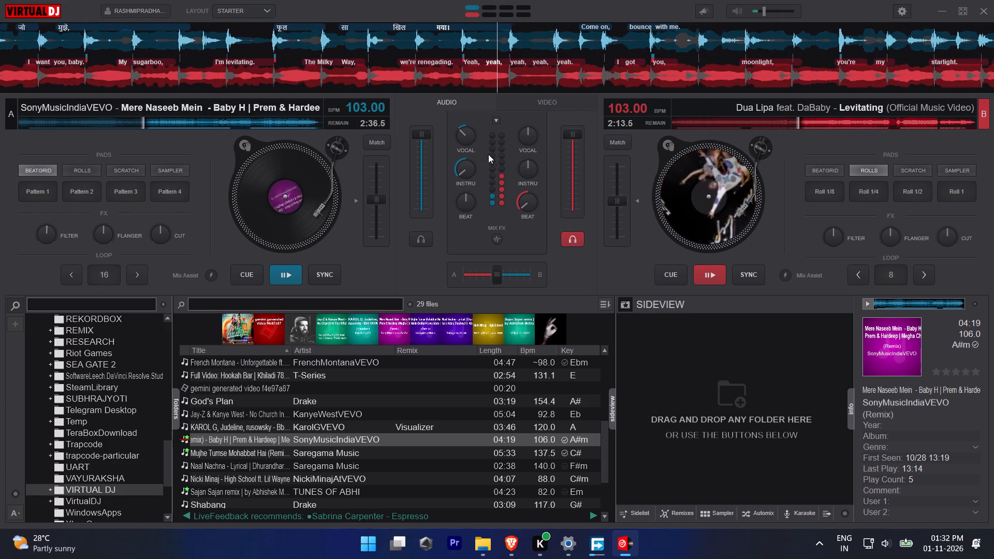
double_click(465, 133)
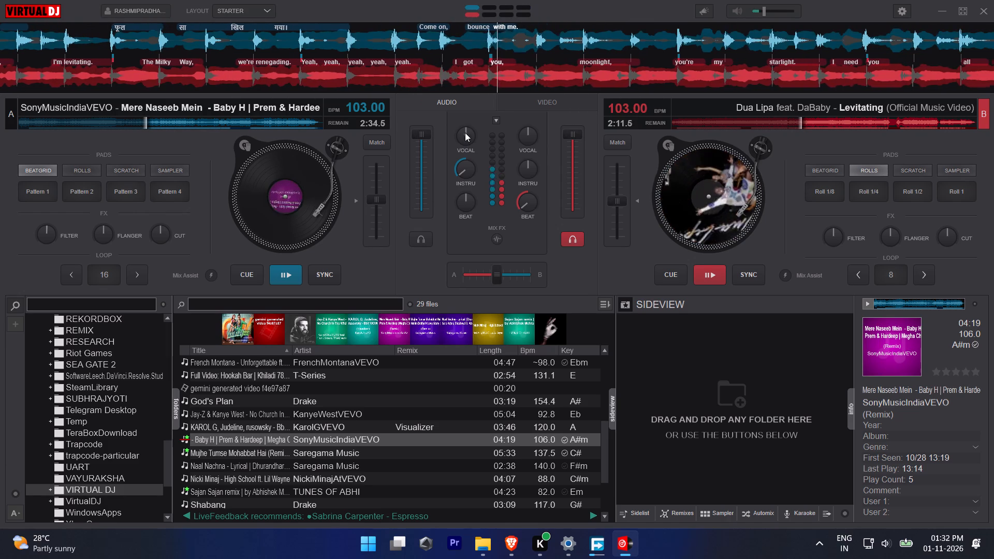
click(525, 135)
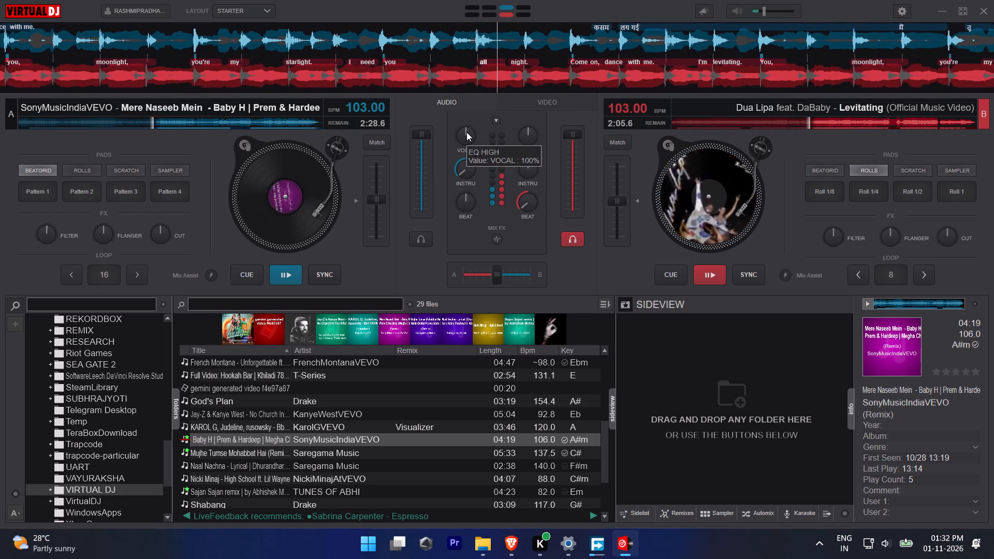
Dip deck A's vocal, bring it back up almost to neutral, and pause deck A with deck B still playing.
drag(466, 132, 457, 135)
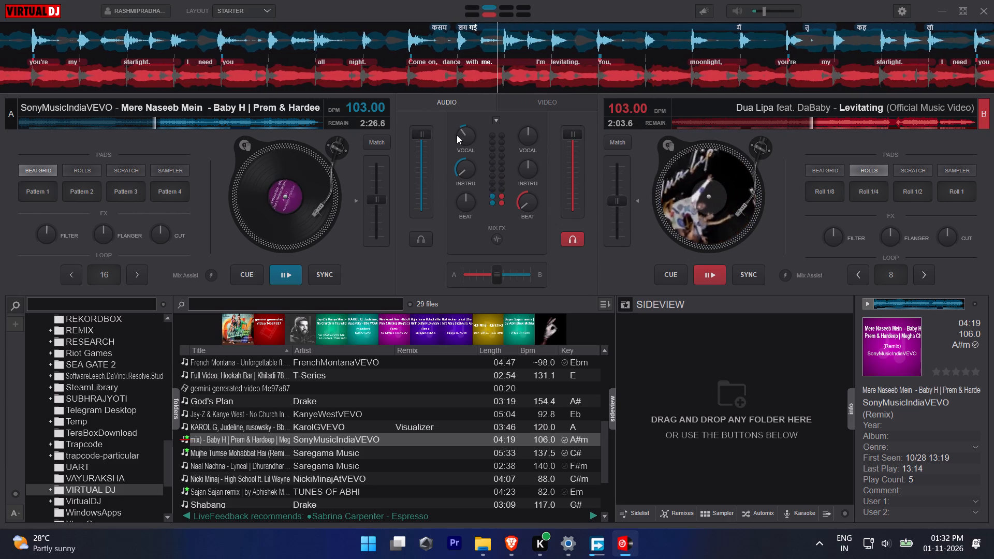
drag(457, 135, 460, 128)
drag(295, 268, 290, 270)
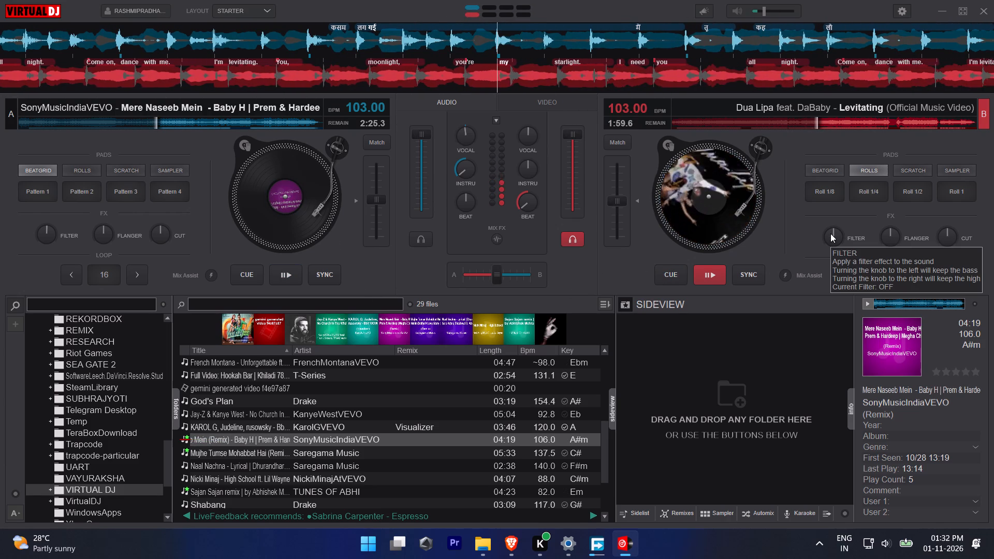
Sweep deck B's filter all the way to its bass-only end as an outro for "Levitating", and pause deck B.
drag(834, 234, 827, 236)
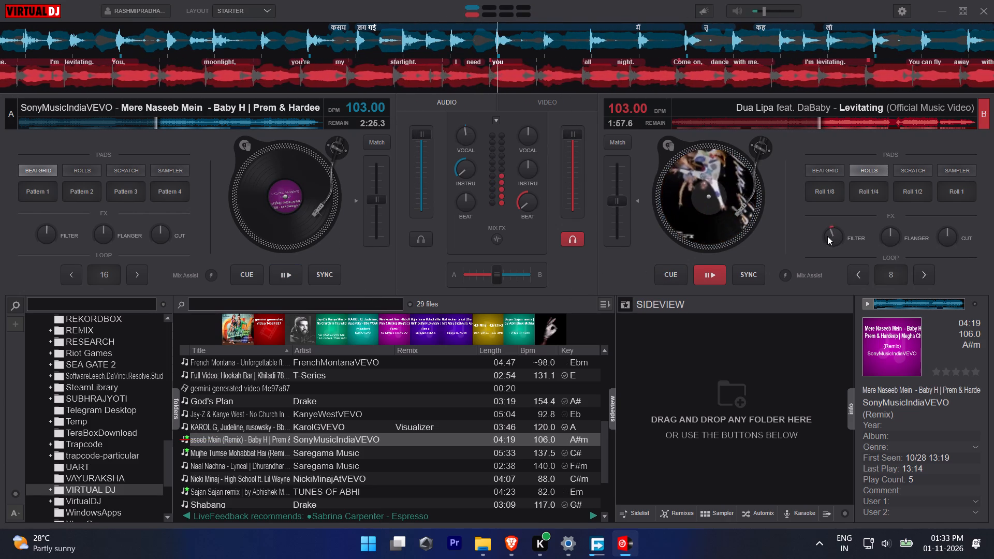
drag(827, 236, 817, 266)
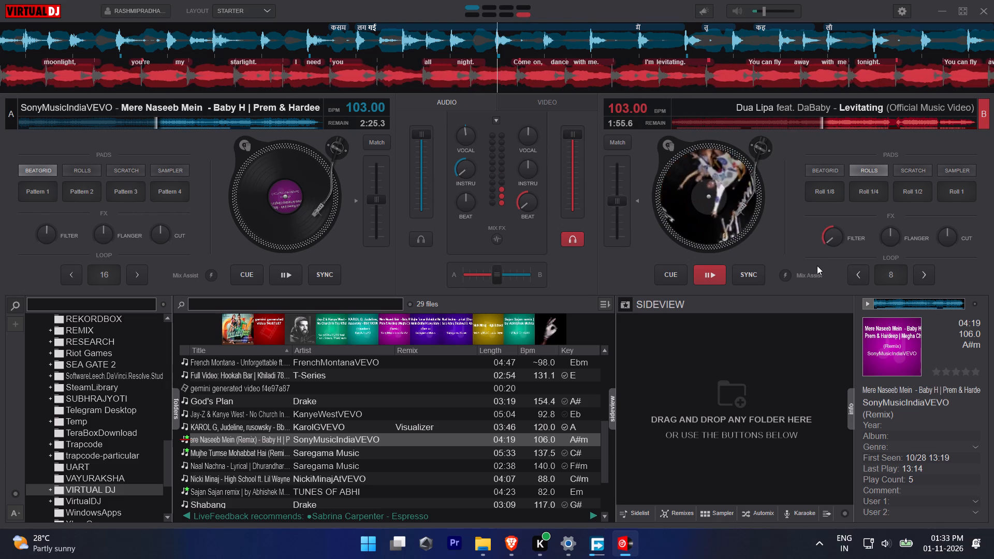
drag(817, 266, 831, 285)
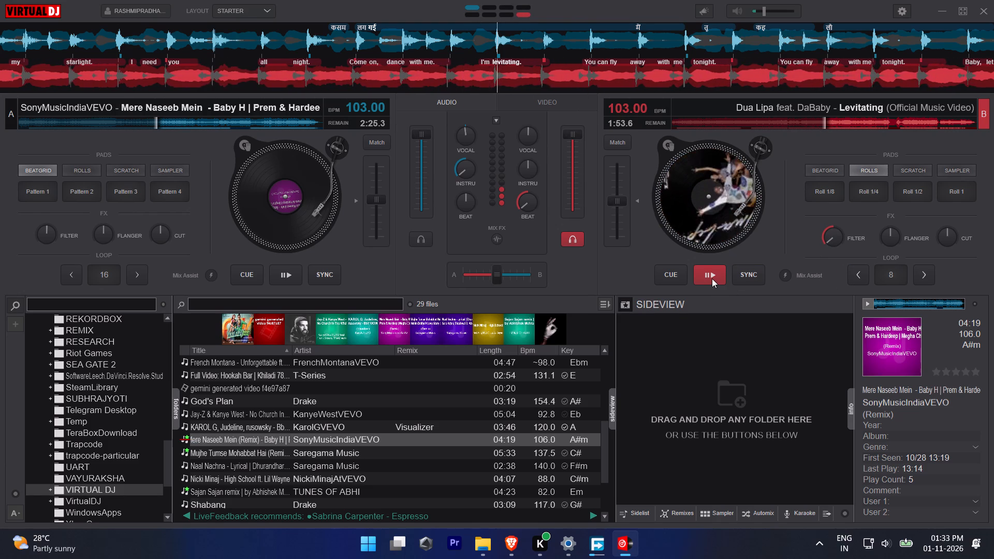
click(712, 278)
Stop the recording of "MERE NASEEB MEIN X LEVITATING_3.mp3" in the Record settings.
click(899, 9)
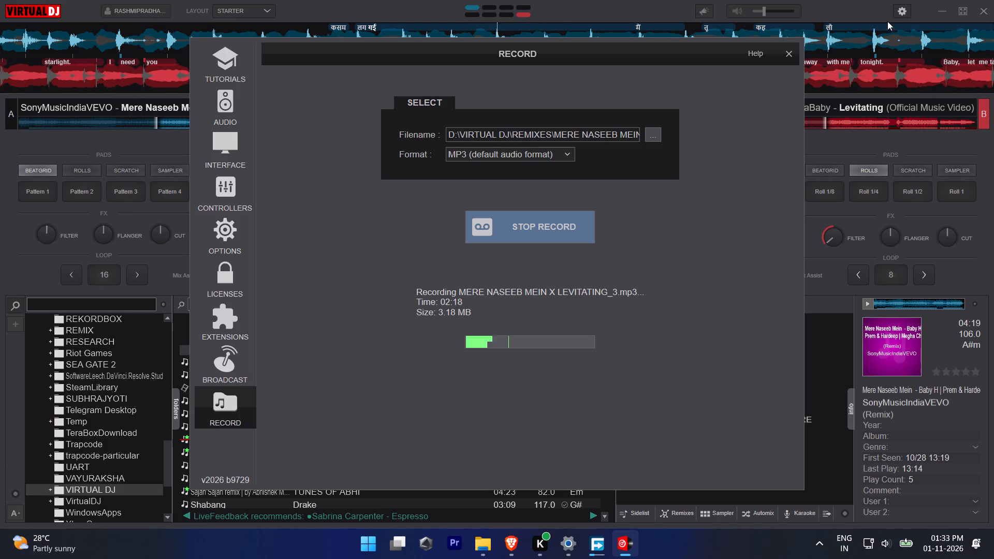
click(523, 226)
Switch to the REMIXES folder in File Explorer, widen the Name column, and play "MERE NASEEB MEIN X LEVITATING_3.mp3", skipping a little past its opening.
click(496, 549)
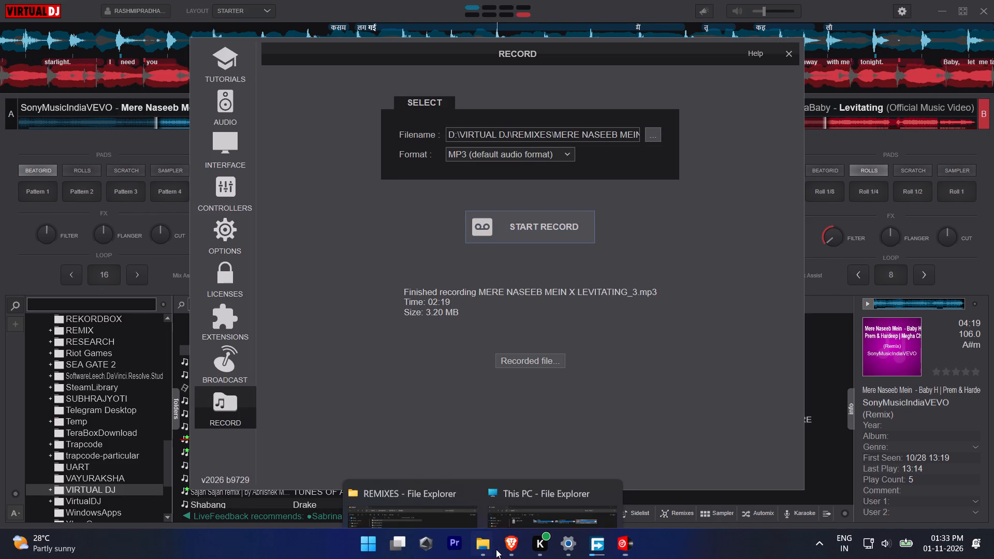
click(431, 495)
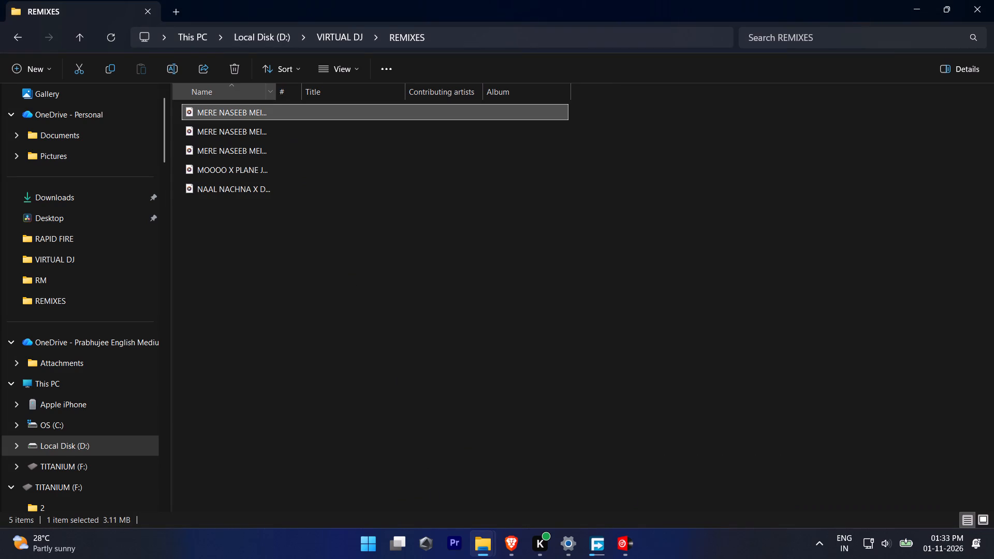
drag(280, 91, 375, 94)
click(318, 122)
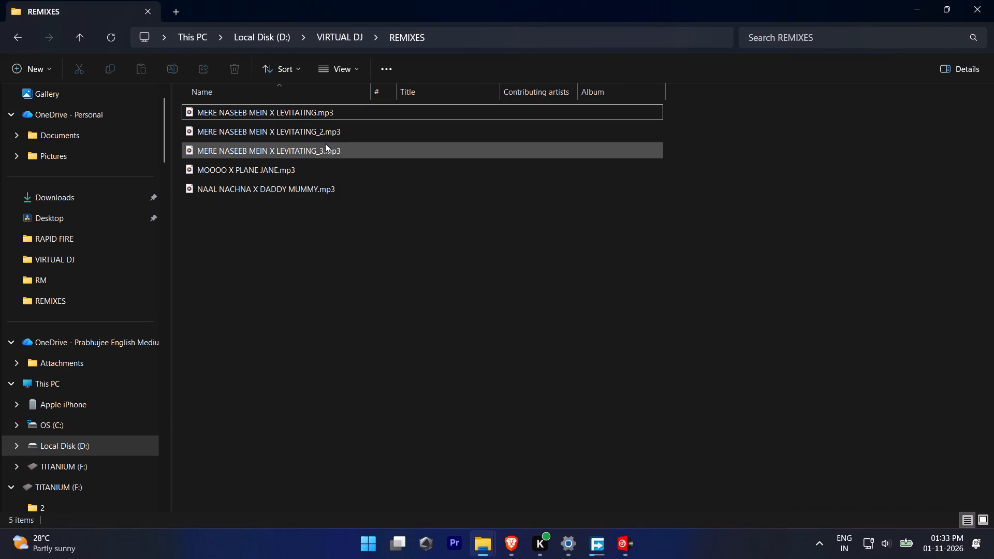
double_click(329, 156)
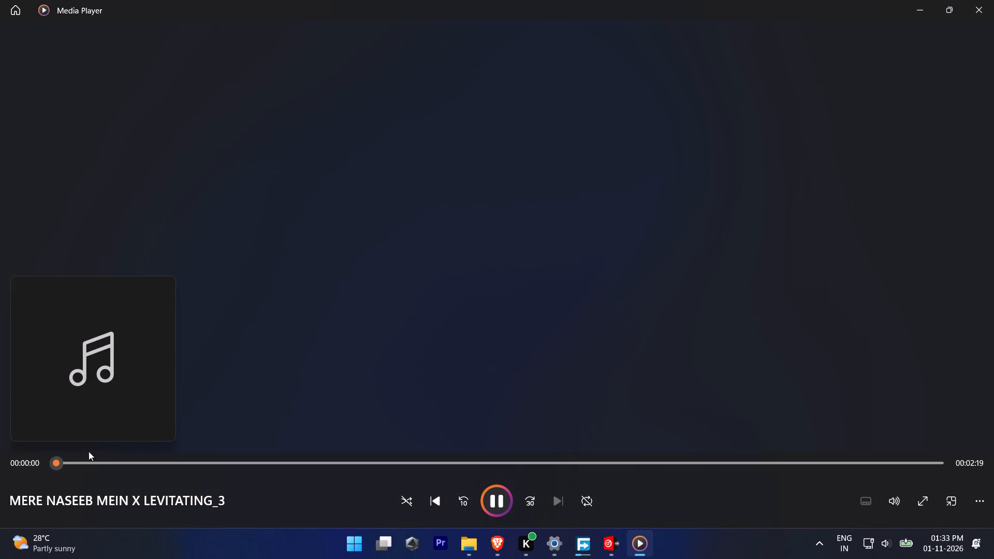
click(124, 466)
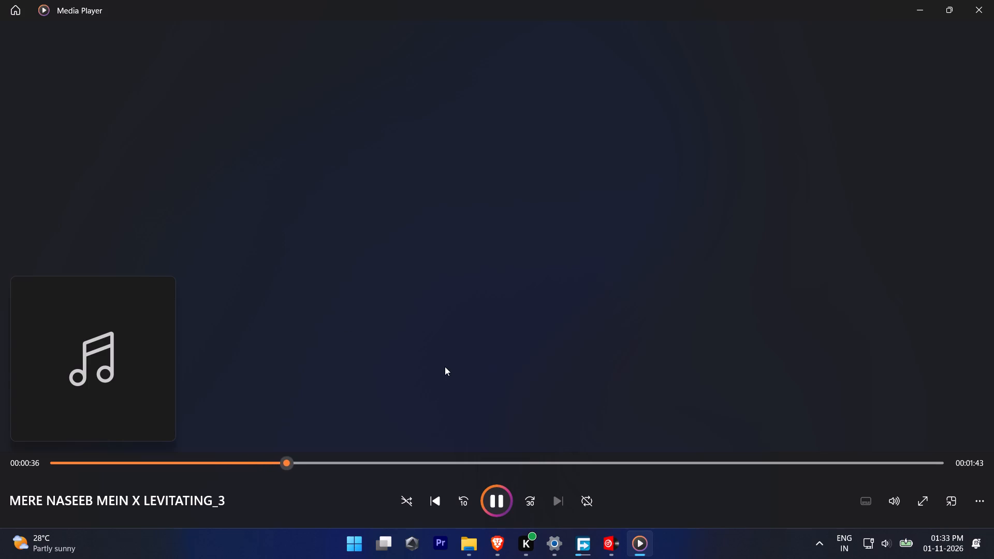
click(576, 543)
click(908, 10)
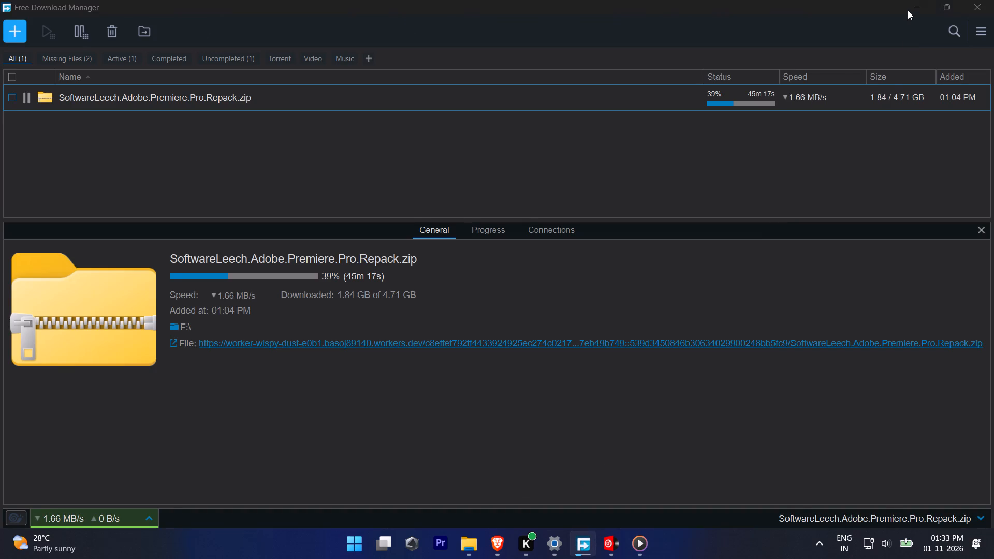
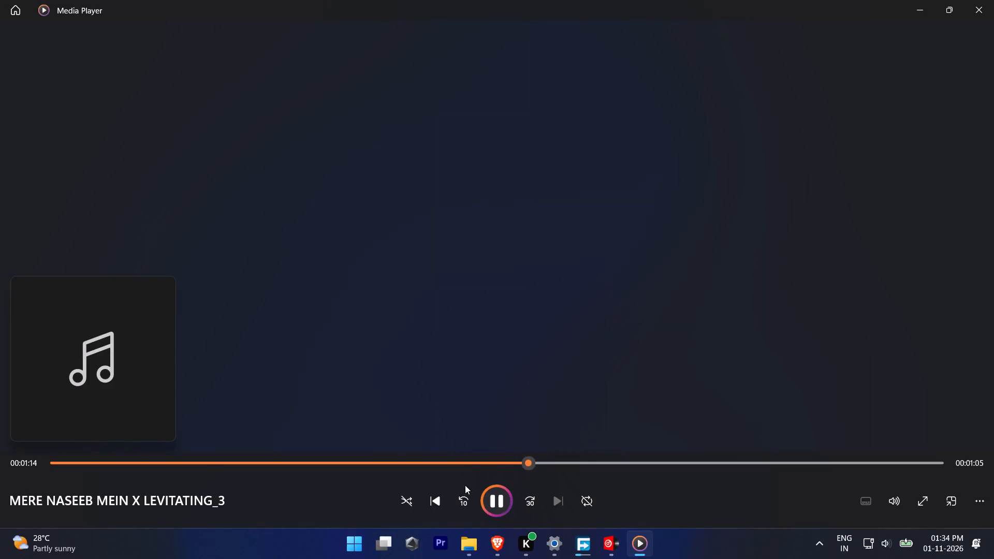
Pause the playback of "MERE NASEEB MEIN X LEVITATING_3.mp3" and close the Media Player.
click(505, 503)
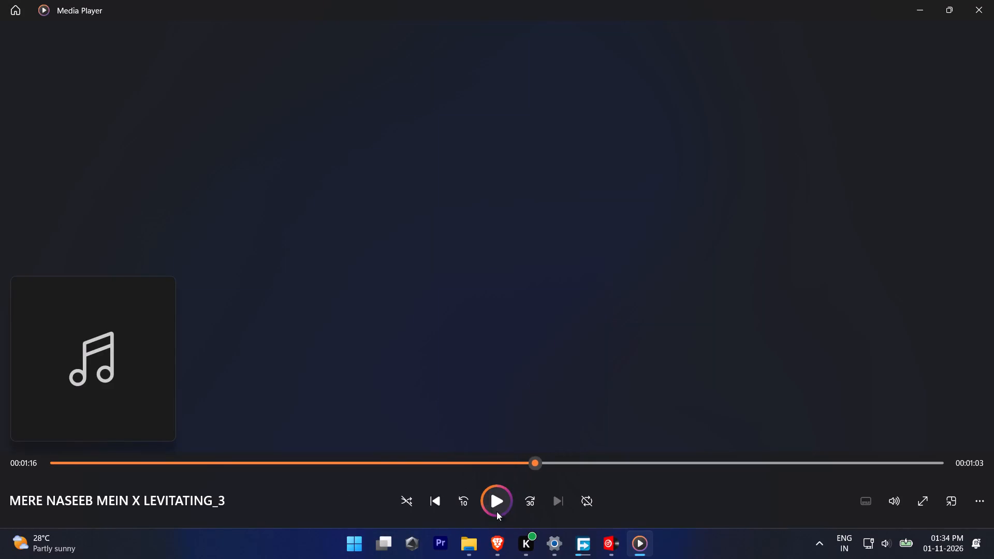
click(993, 0)
Switch to VirtualDJ, name the next recording "MERE NASEEB MEIN X LEVITATING_4.mp3", start recording, and close the settings.
click(620, 550)
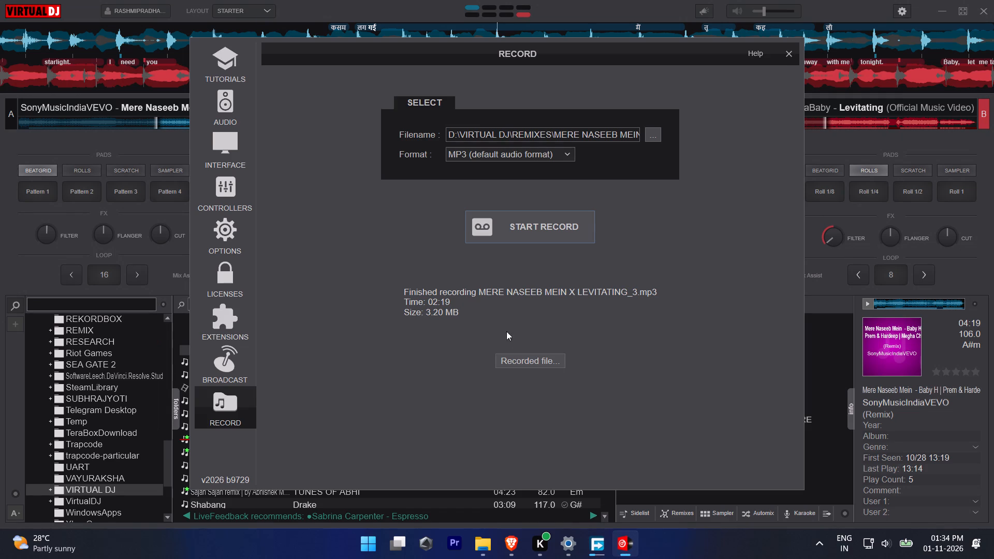
click(650, 138)
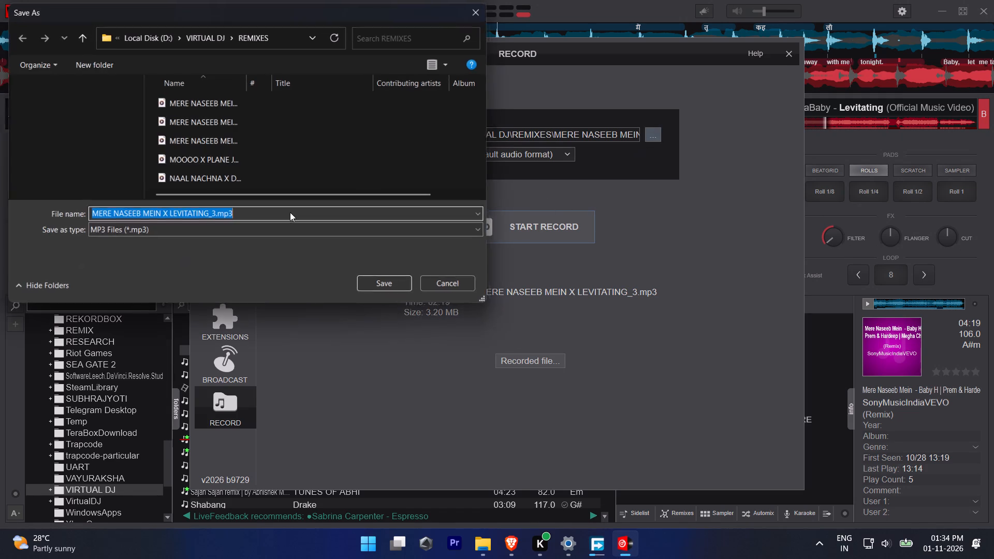
click(215, 210)
key(BackSpace)
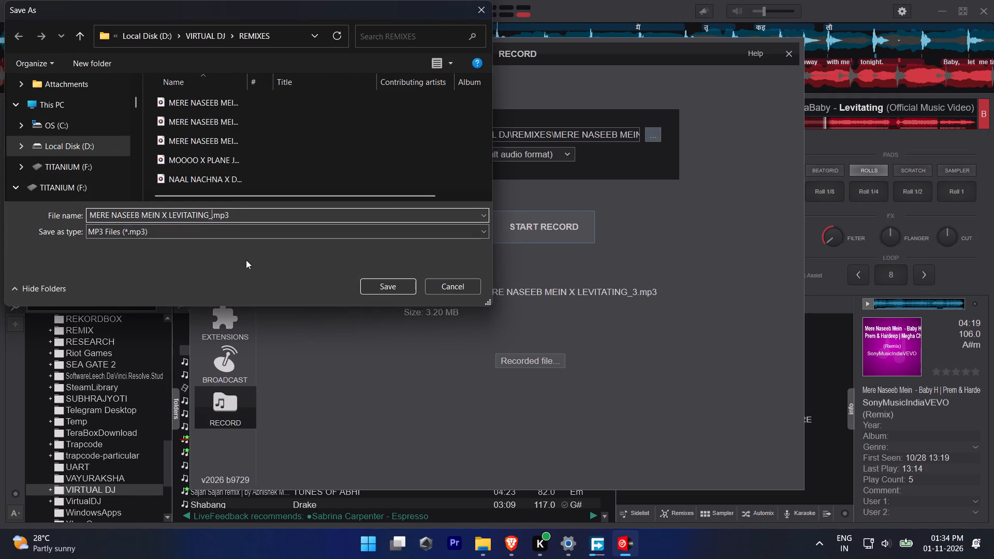
key(4)
key(Return)
click(526, 226)
click(0, 263)
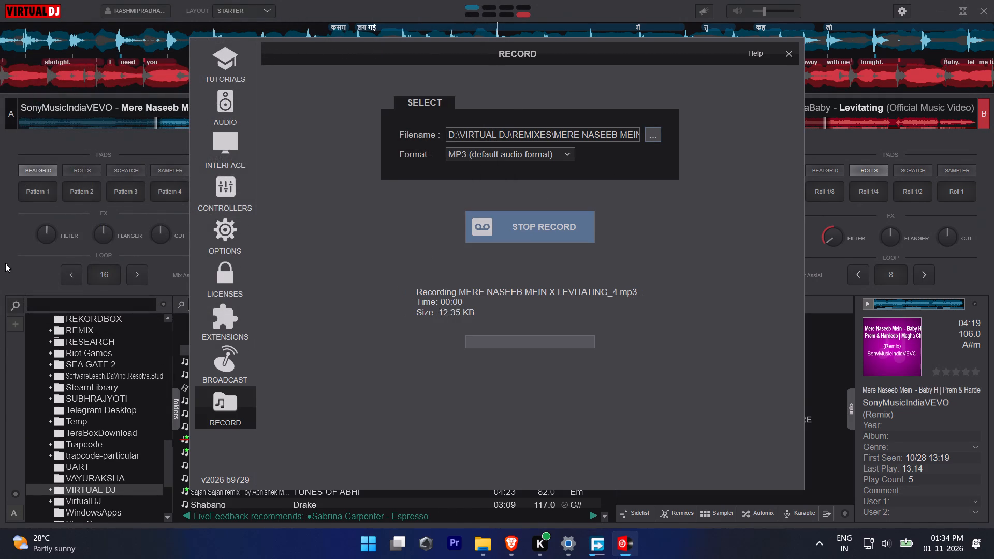
click(788, 53)
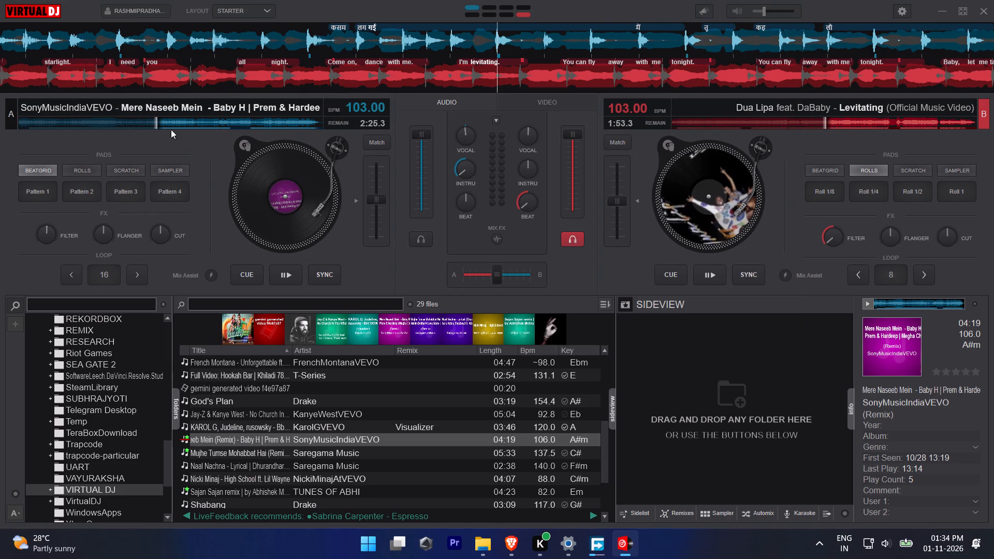
Rewind both decks to the start of their tracks and shift deck B slightly forward to the first beat of "Levitating".
drag(144, 125, 0, 138)
drag(784, 120, 525, 137)
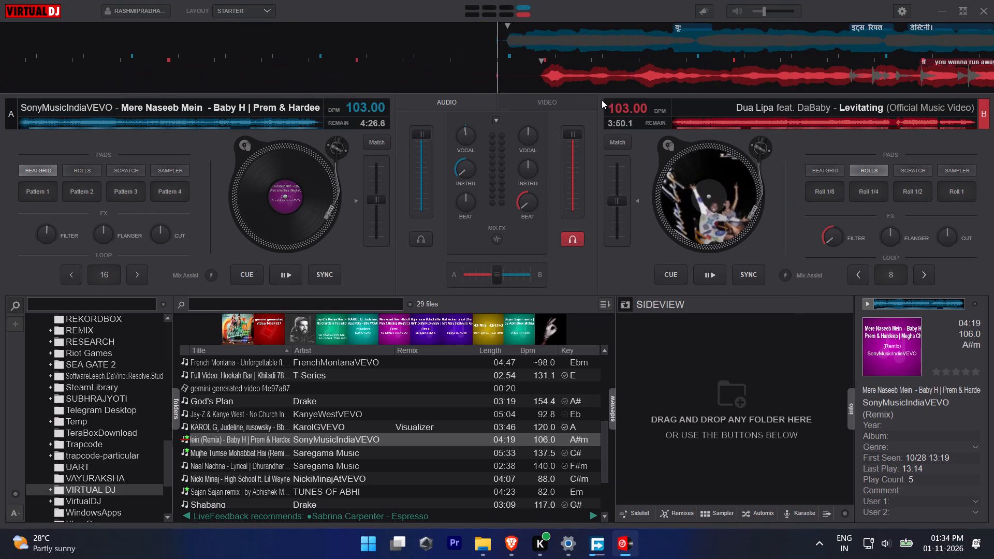
drag(594, 85, 553, 89)
Reset deck A's instrument level to neutral and activate an 8-beat loop on deck B.
double_click(474, 168)
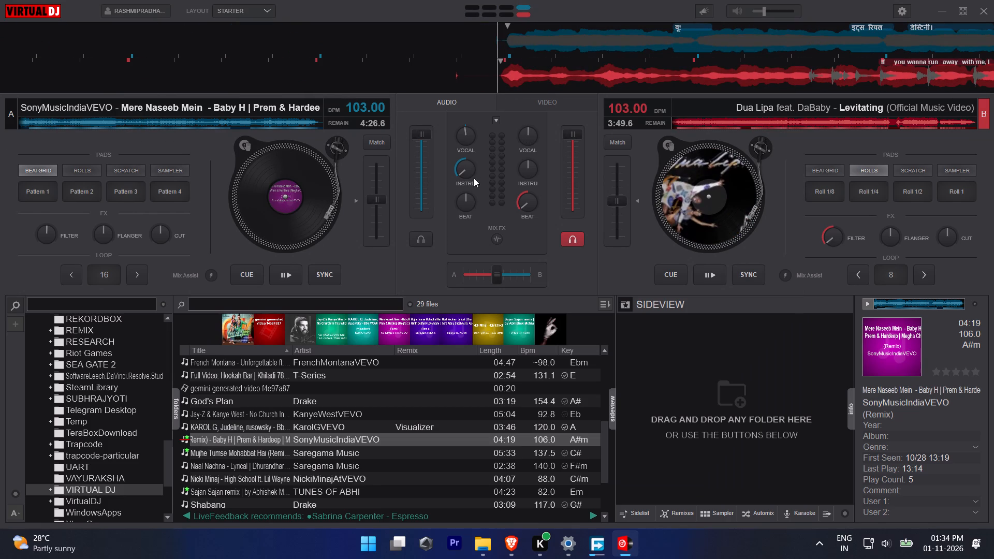
double_click(467, 170)
click(890, 272)
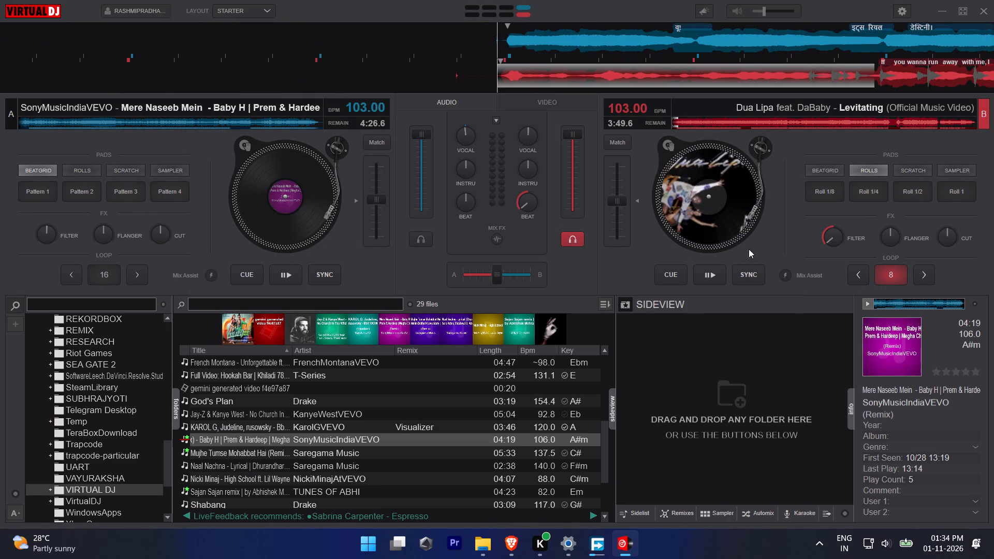
Play deck A, bring in the looped deck B as deck A's beat begins, and cut deck A's instruments fully.
click(288, 279)
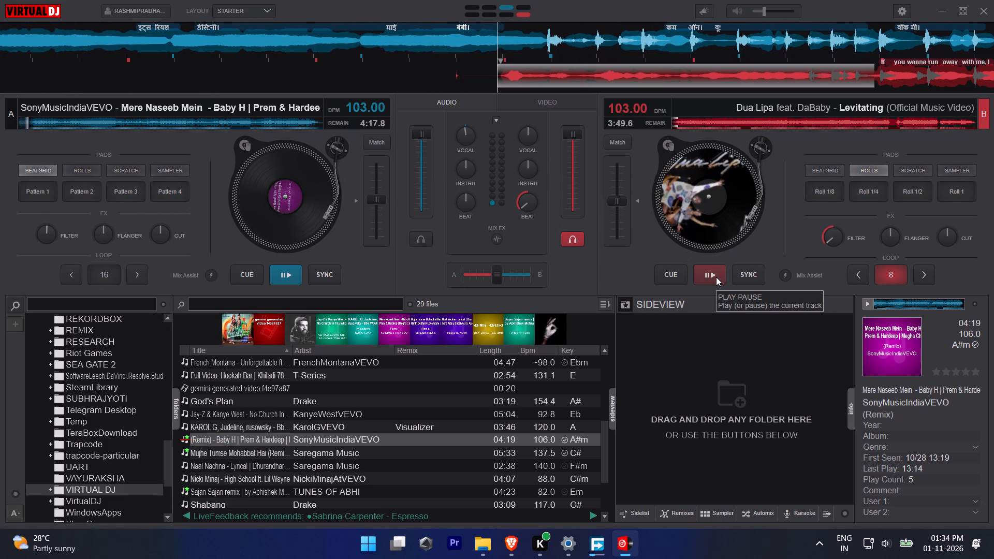
click(716, 277)
drag(469, 170, 454, 205)
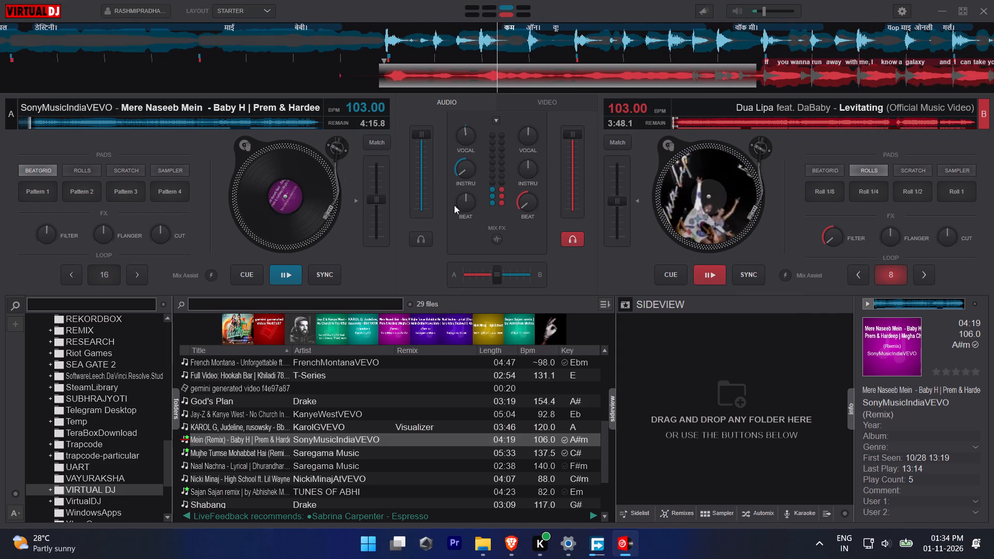
drag(454, 205, 454, 205)
drag(472, 169, 479, 203)
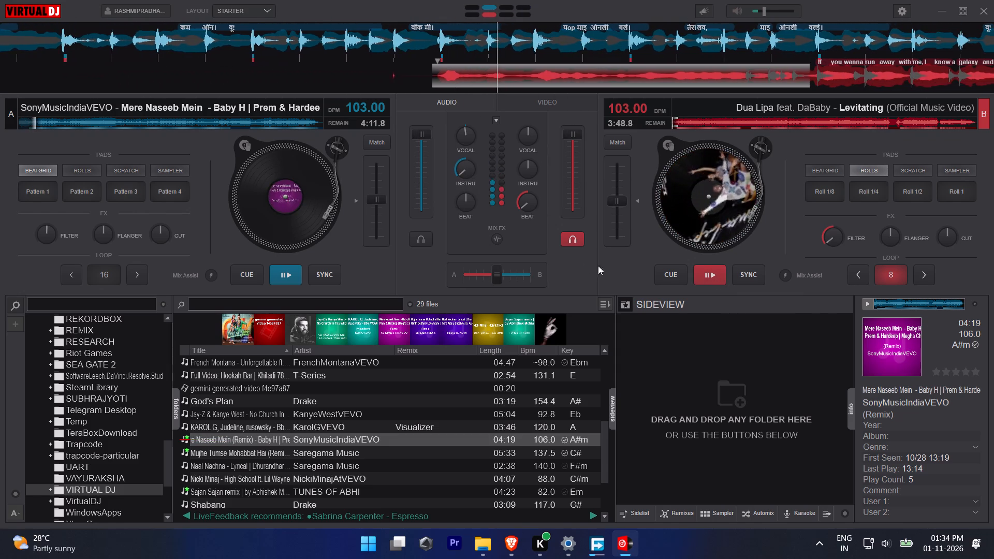
Release deck B's 8-beat loop, then cut deck A's vocal, bring it partway back up, and cut it fully again.
click(893, 275)
drag(469, 132, 503, 287)
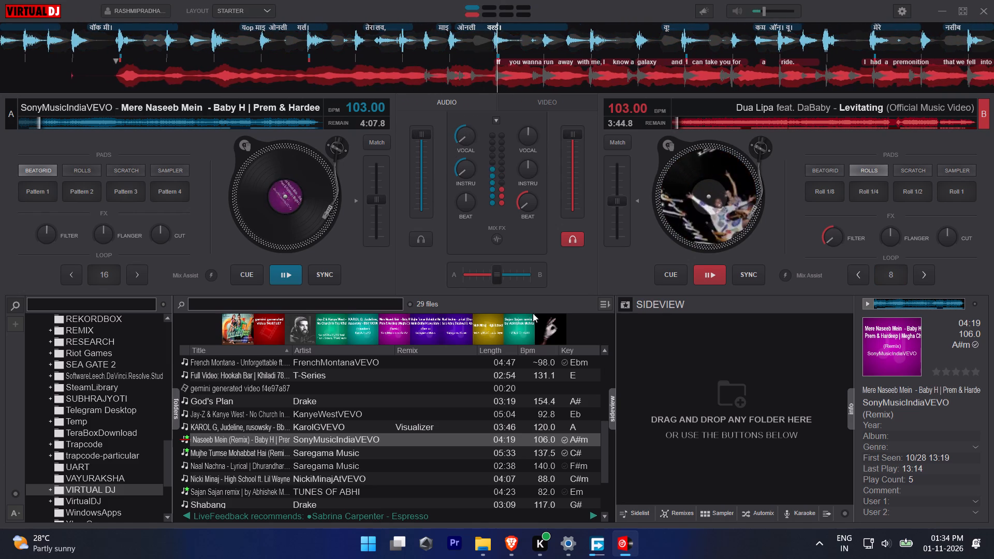
drag(467, 136, 444, 77)
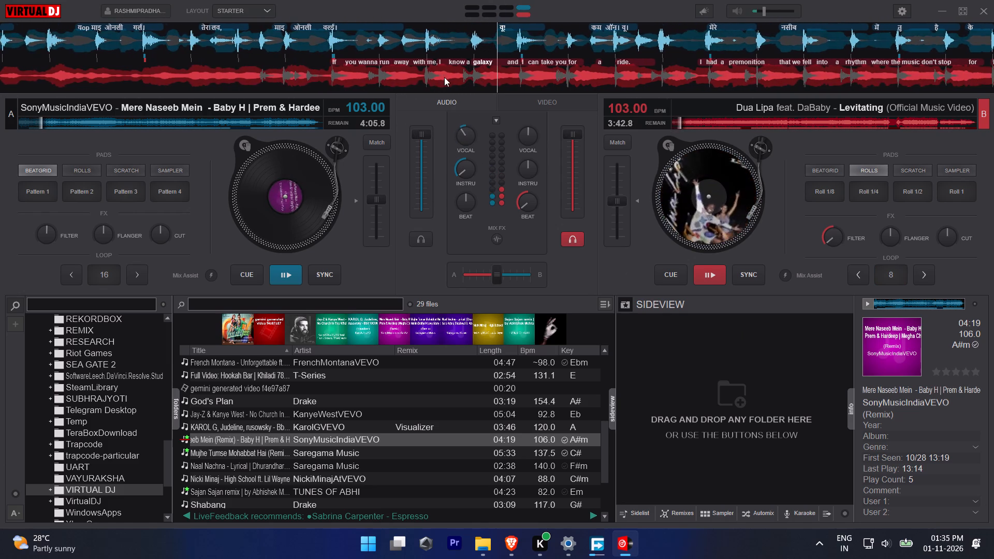
drag(444, 77, 402, 186)
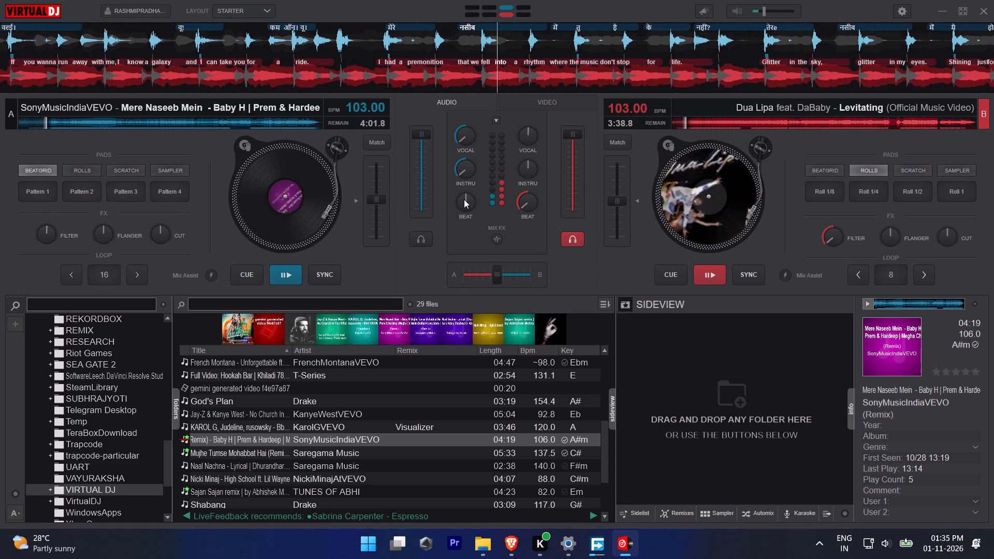
Bring deck B's filter back to about neutral and pause both decks to end the take.
drag(830, 242, 812, 180)
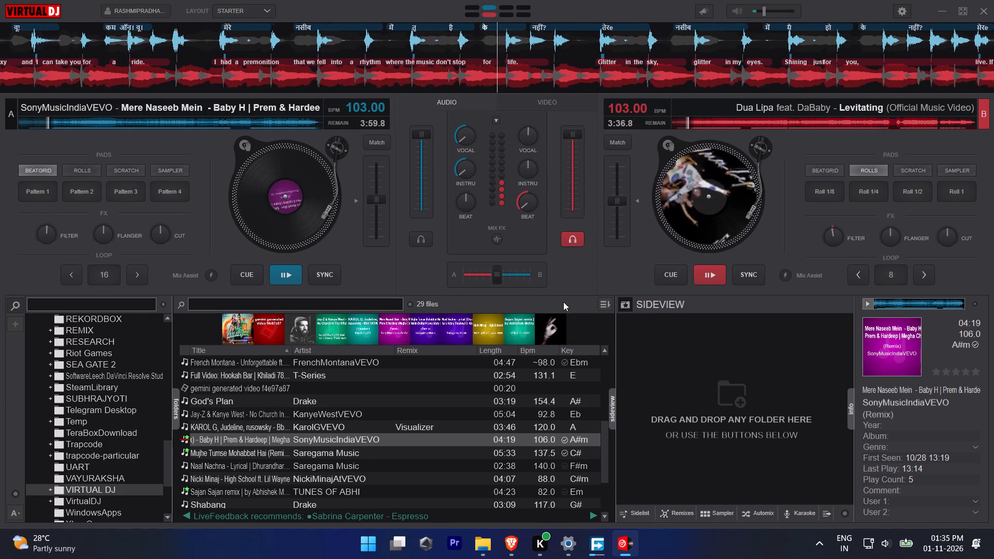
click(295, 271)
click(736, 273)
click(725, 274)
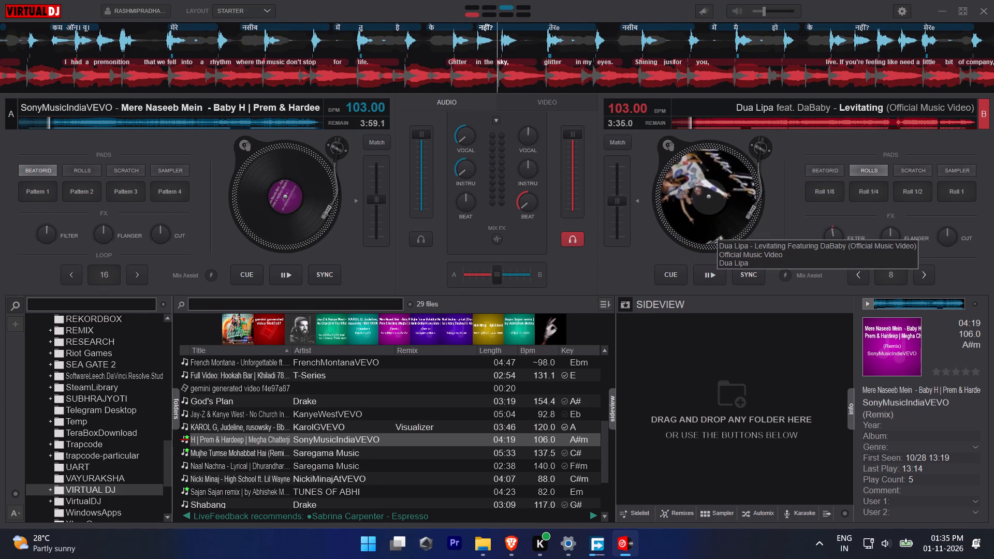
Stop the recording of "MERE NASEEB MEIN X LEVITATING_4.mp3" in the Record settings.
click(903, 9)
click(560, 227)
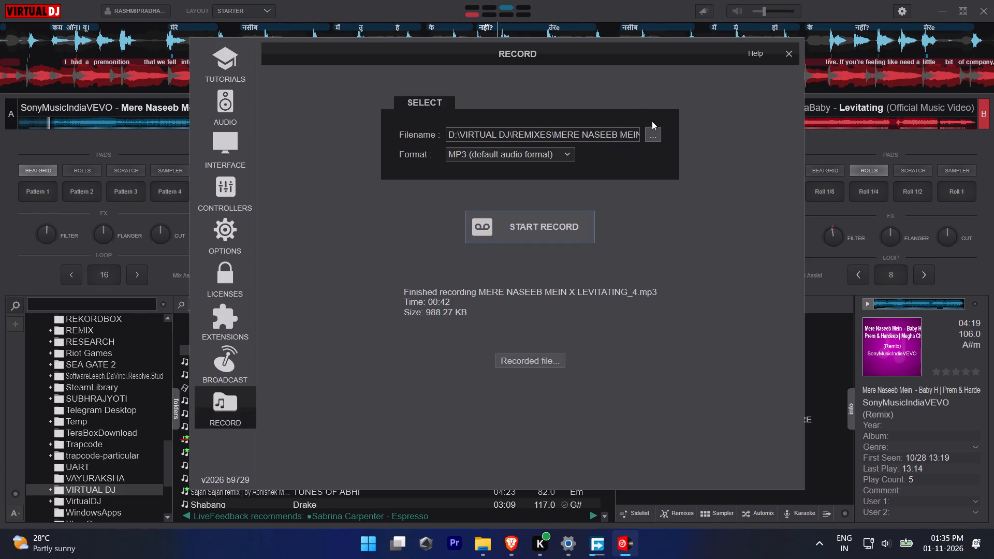
click(653, 138)
click(462, 282)
Switch to the REMIXES folder in File Explorer and permanently delete "MERE NASEEB MEIN X LEVITATING_2.mp3" and "MERE NASEEB MEIN X LEVITATING_3.mp3".
click(485, 539)
click(422, 494)
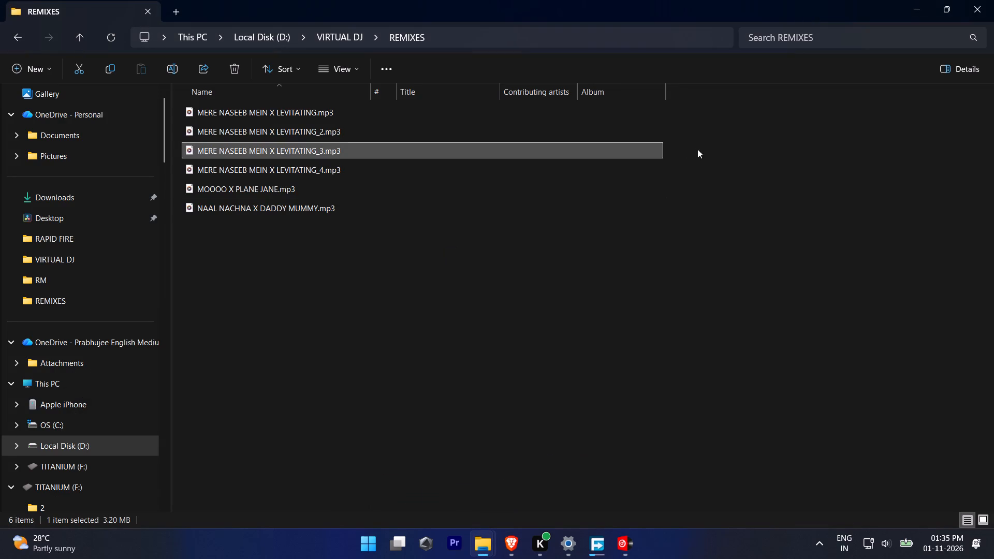
click(640, 125)
ctrl+click(600, 142)
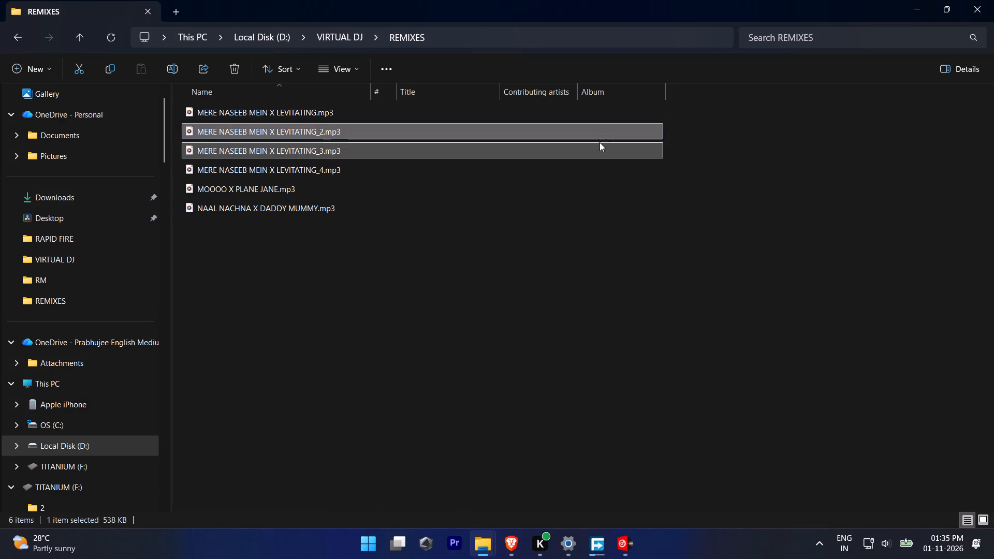
key(shift+Delete)
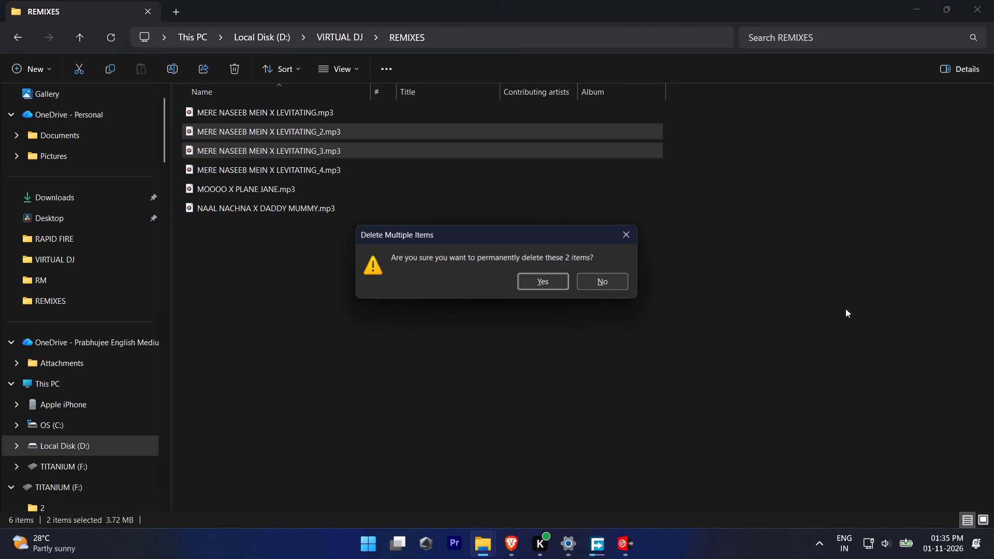
key(Return)
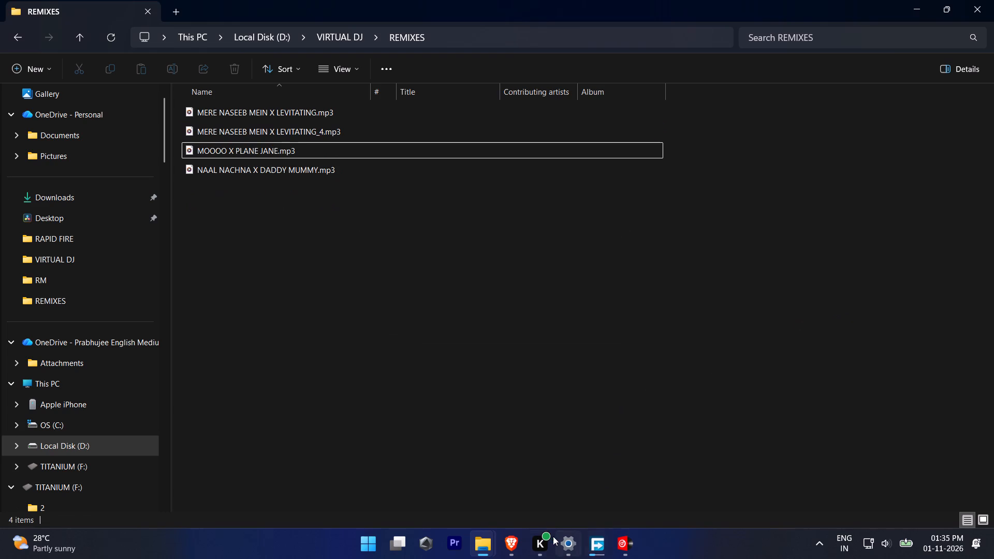
Switch back to VirtualDJ and set the recording to replace the existing "MERE NASEEB MEIN X LEVITATING_4.mp3".
click(626, 558)
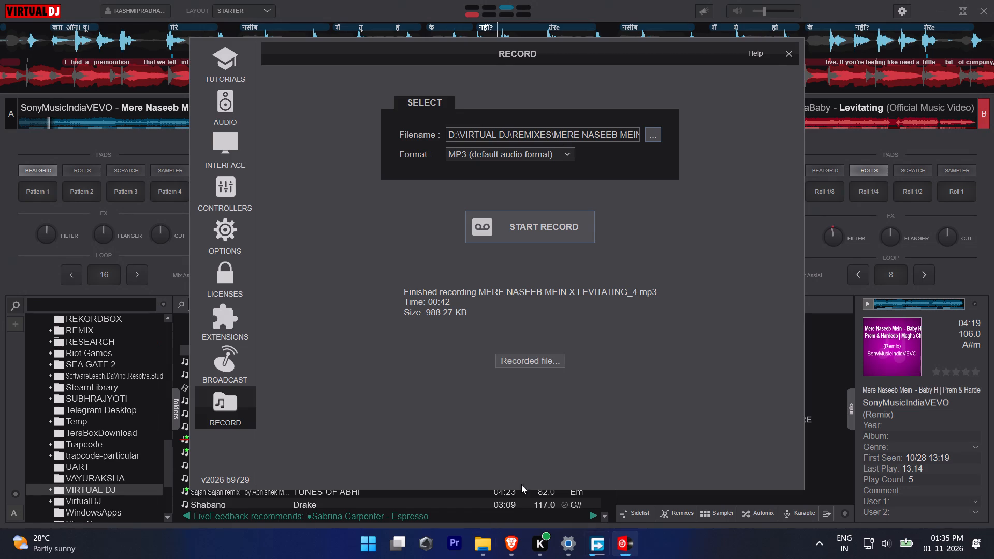
click(652, 135)
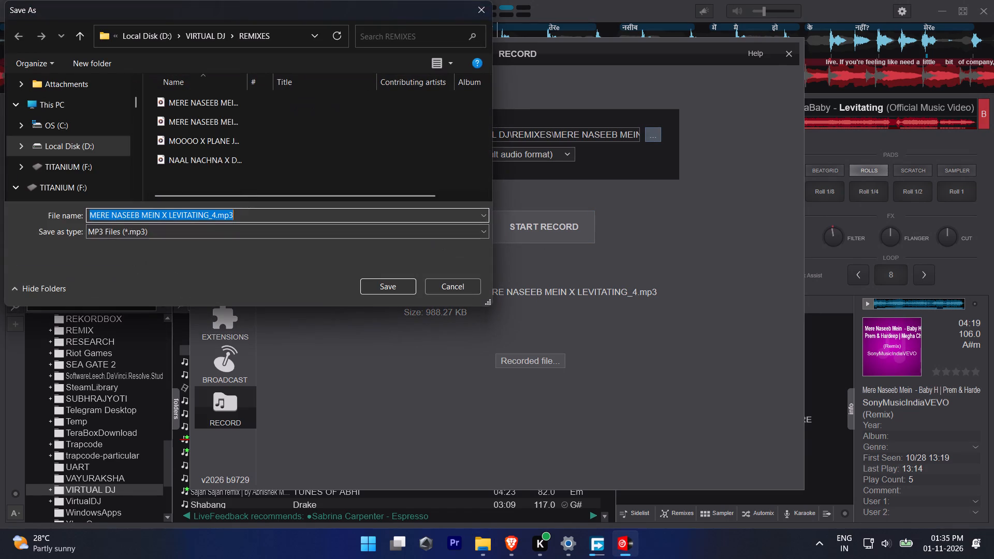
click(405, 288)
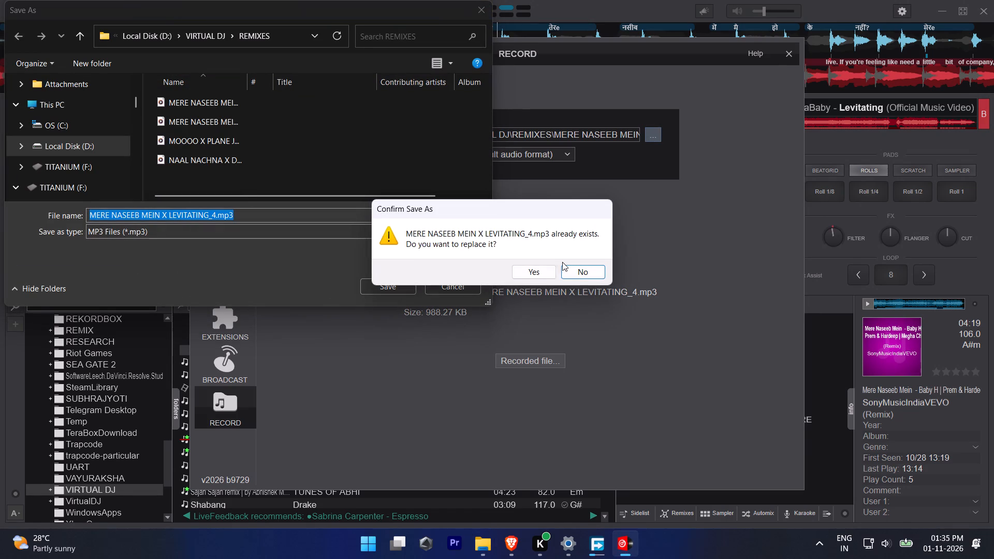
click(548, 270)
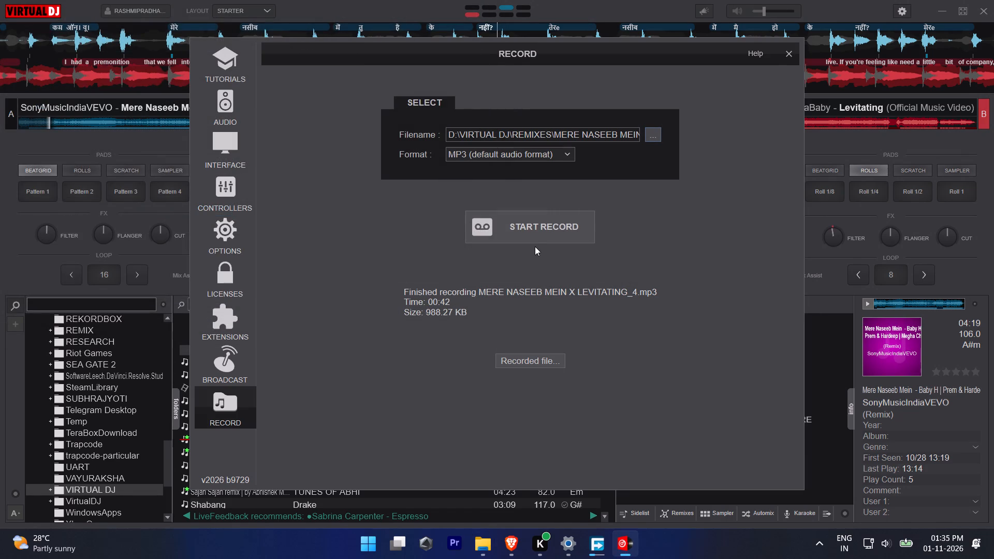
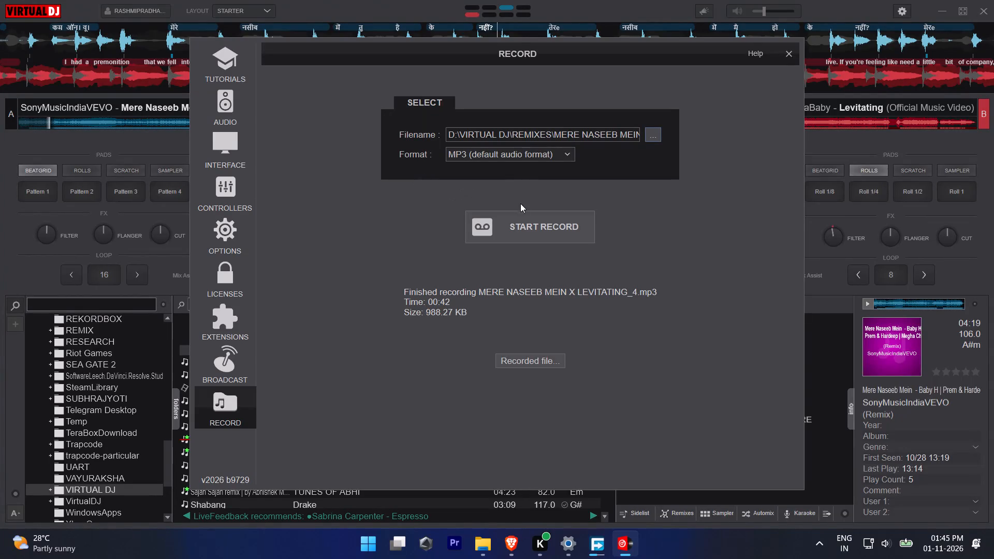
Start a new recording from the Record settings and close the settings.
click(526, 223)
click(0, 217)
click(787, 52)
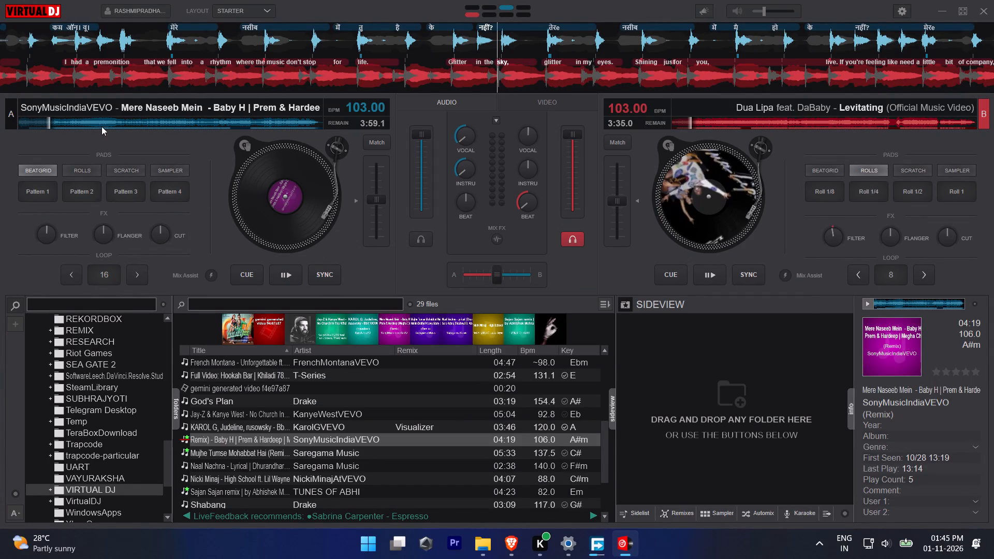
Return both decks to the start of their tracks.
drag(76, 122, 1, 124)
drag(693, 116, 500, 135)
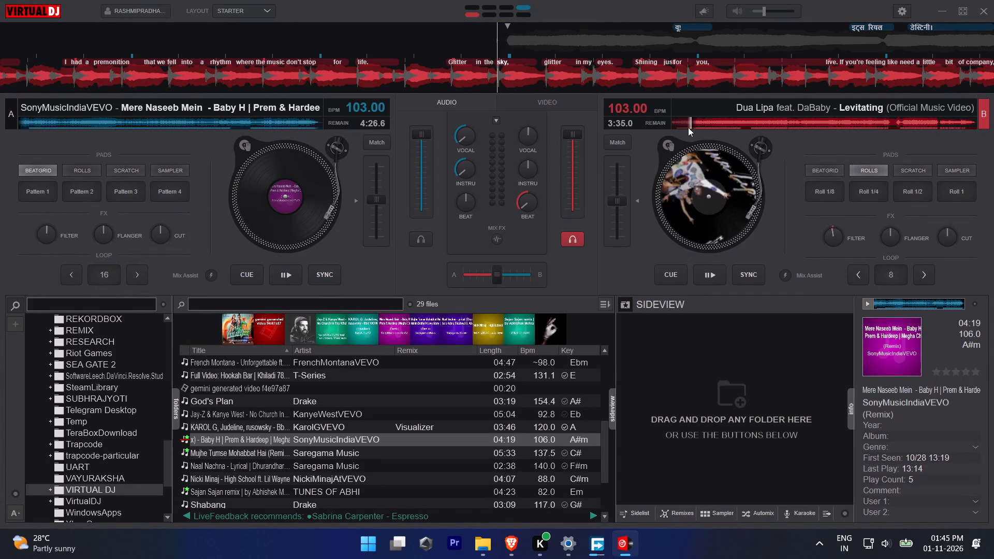
drag(686, 127, 534, 133)
Start deck A and reset its instrumental and vocal levels to neutral.
click(284, 272)
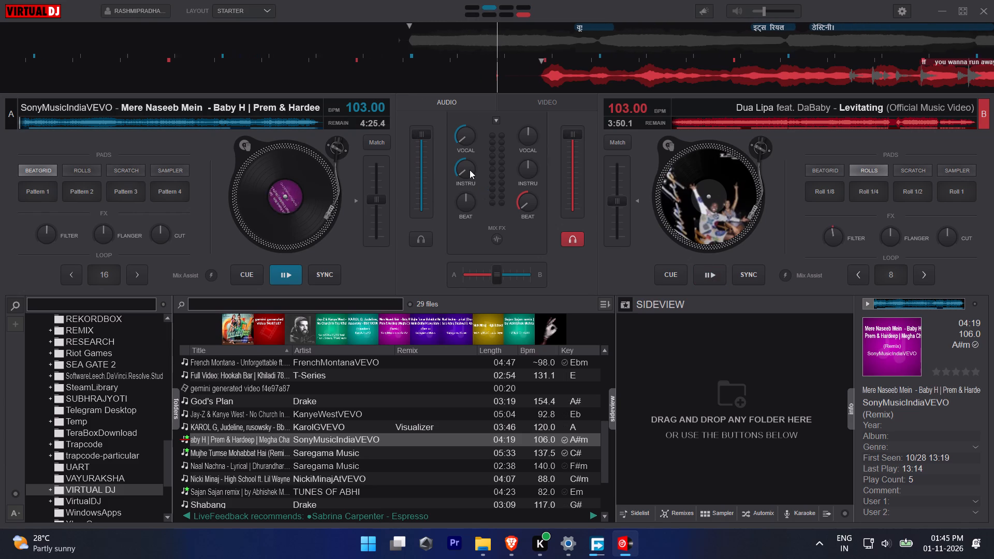
double_click(470, 170)
double_click(462, 138)
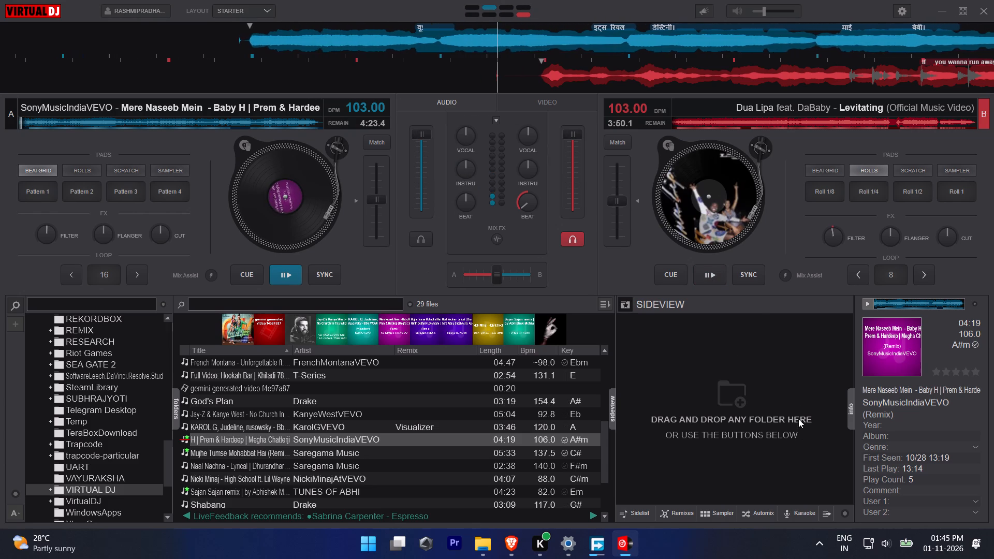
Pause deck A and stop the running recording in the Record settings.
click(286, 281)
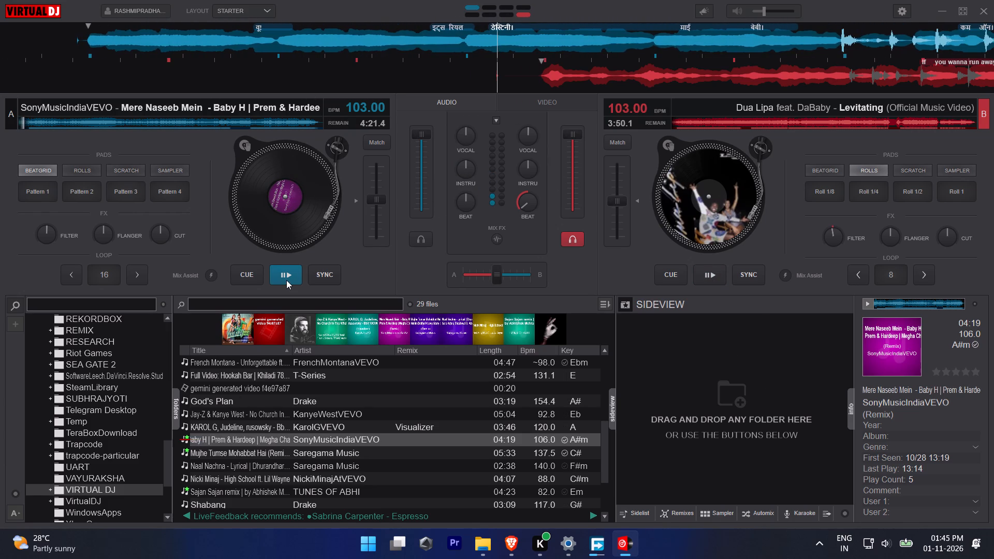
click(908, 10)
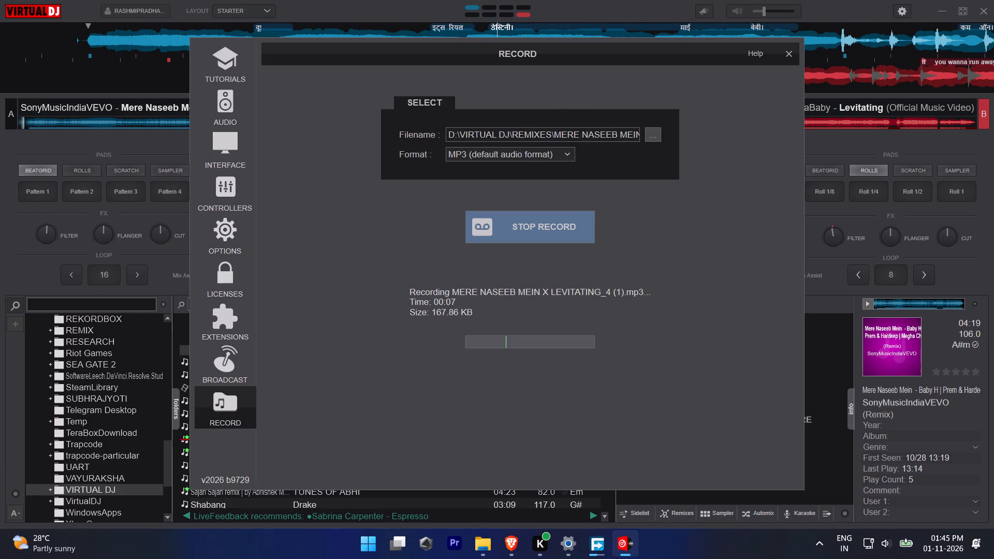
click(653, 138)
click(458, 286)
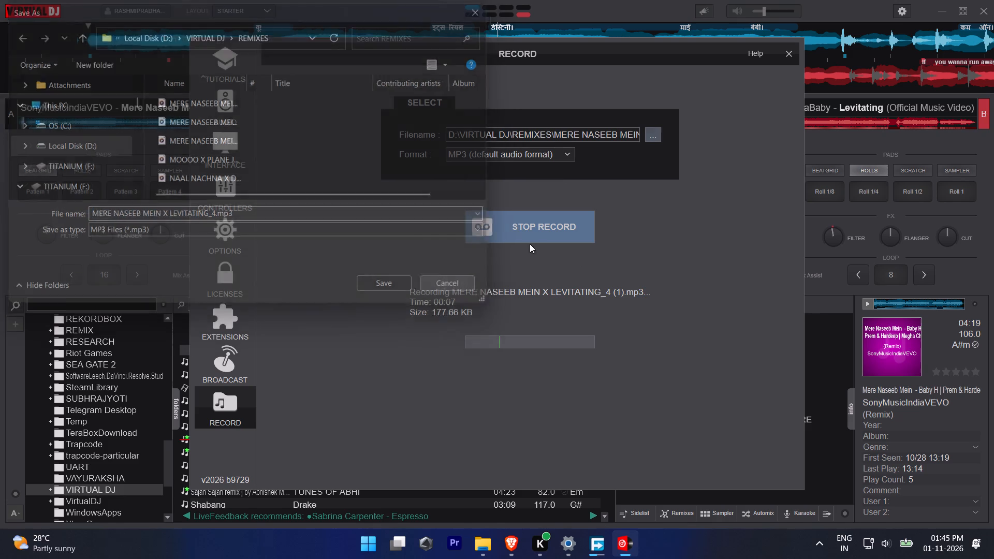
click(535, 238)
Set the recording's output file to "MERE NASEEB MEIN X LEVITATING_5.mp3" in the REMIXES folder.
double_click(660, 136)
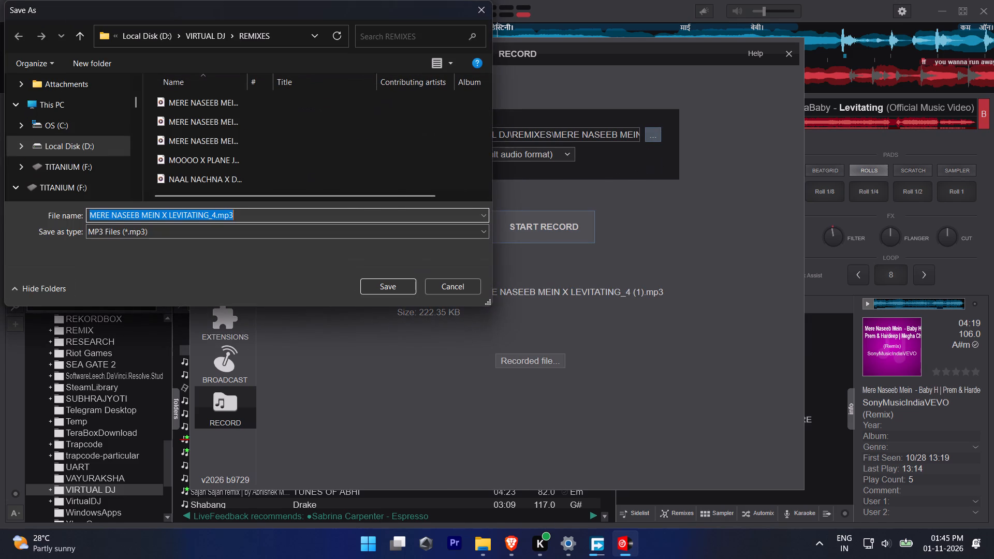
click(454, 287)
click(156, 292)
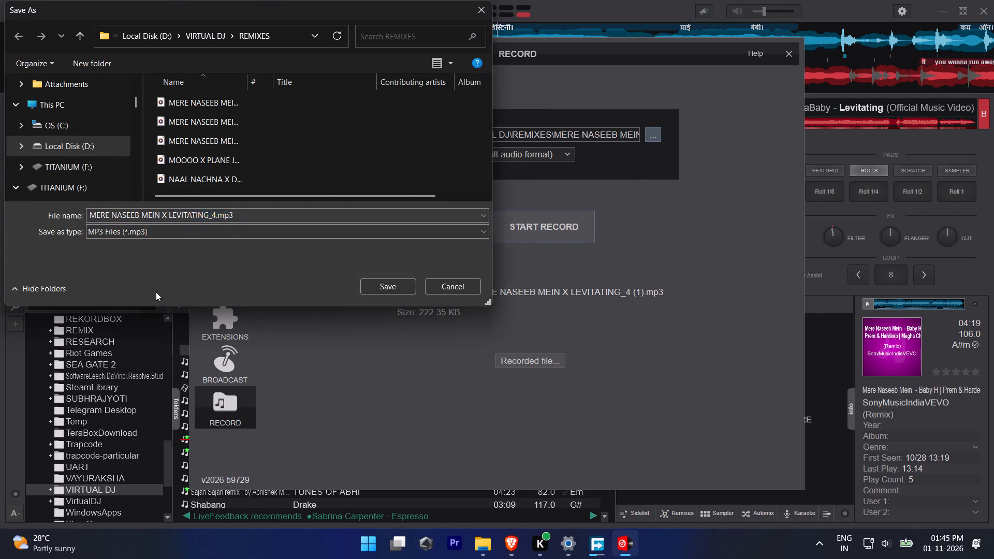
click(213, 214)
key(Right)
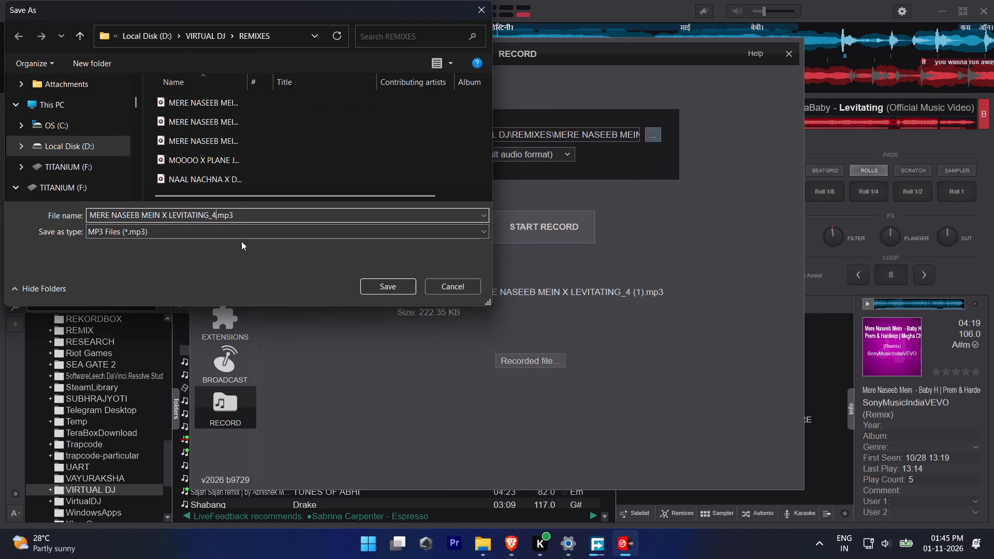
key(BackSpace)
key(5)
key(Return)
Start recording to the new file and close the settings.
click(548, 220)
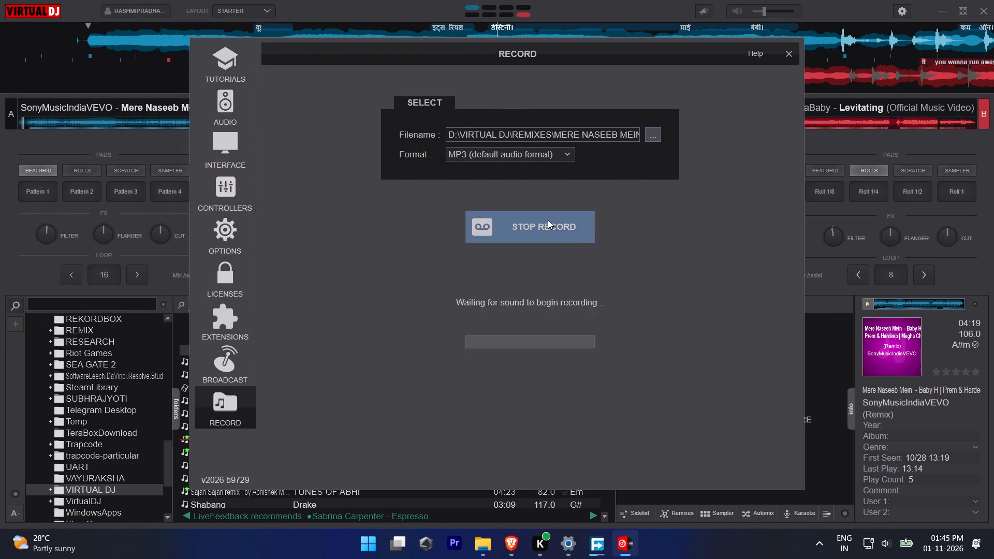
click(0, 235)
click(782, 54)
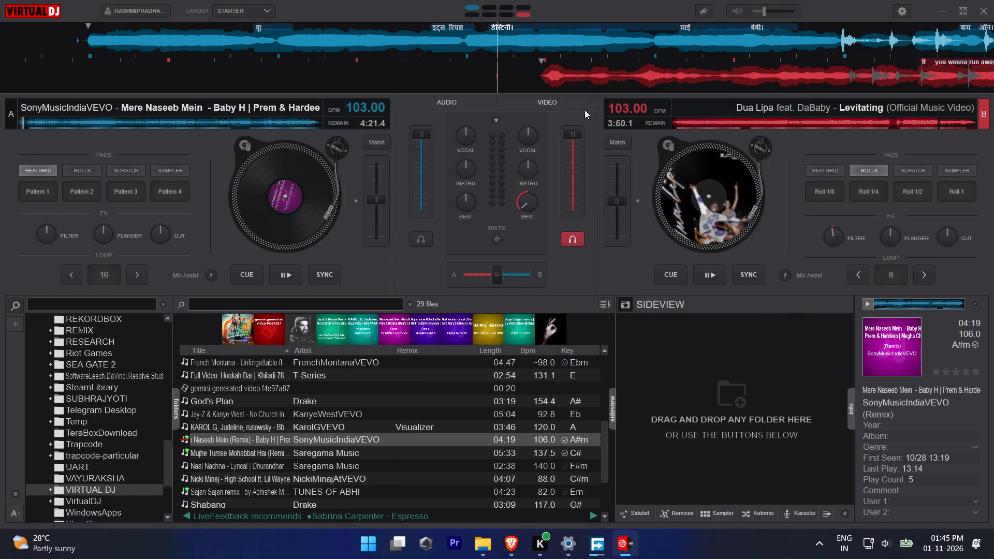
Nudge deck B to the start of its intro and play deck A from the beginning of its track.
drag(573, 75, 534, 73)
drag(181, 117, 0, 116)
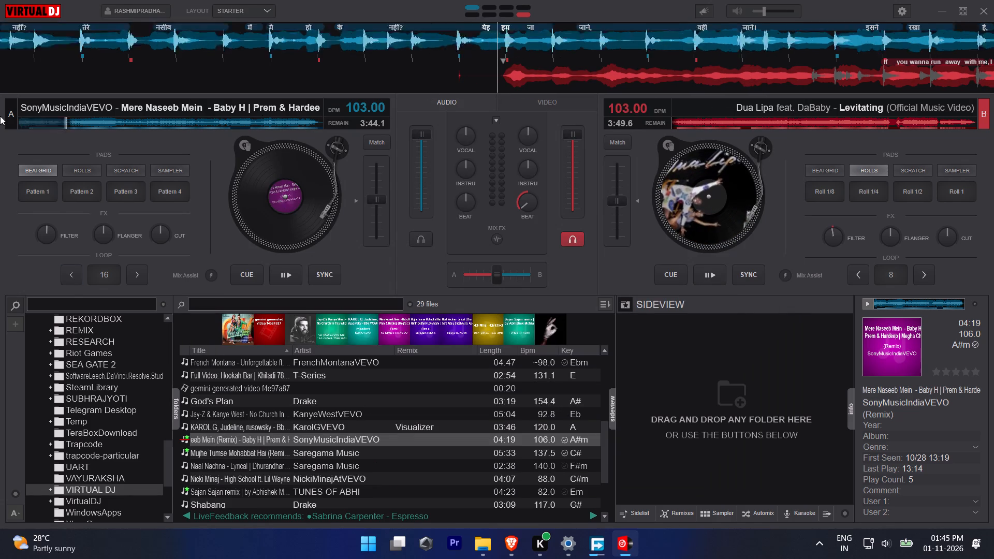
drag(0, 116, 0, 112)
click(283, 271)
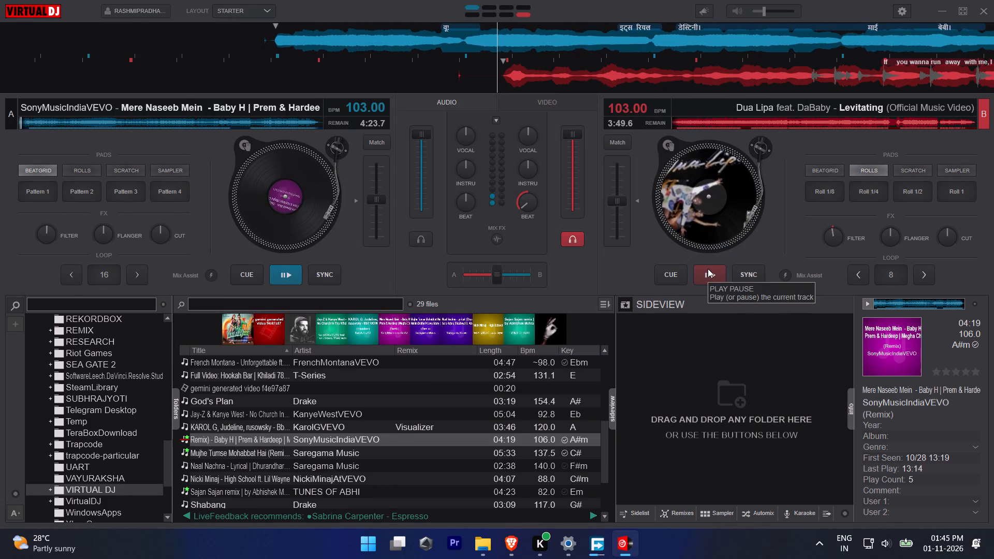
Bring in deck B over the playing deck A and engage an 8-beat loop on deck B.
click(889, 276)
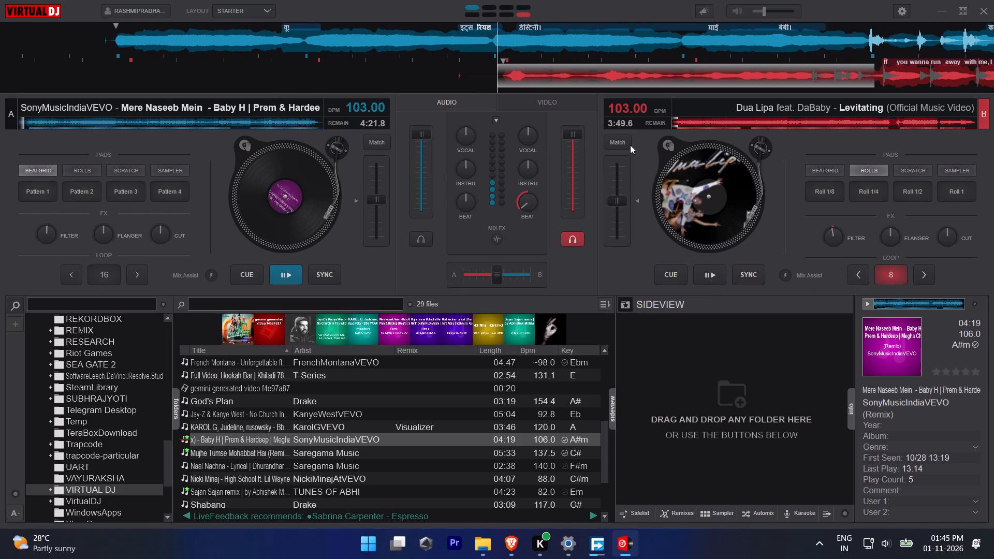
click(886, 273)
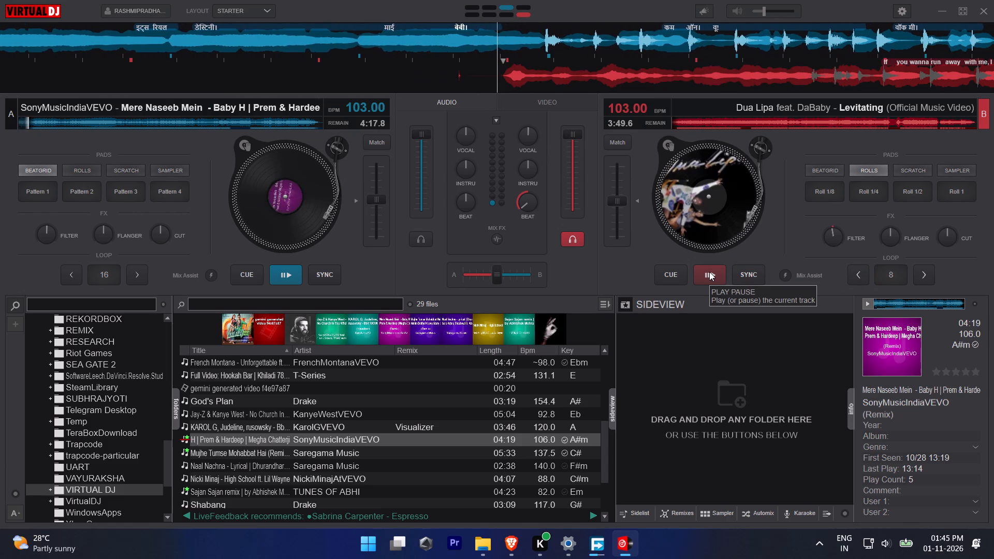
click(709, 272)
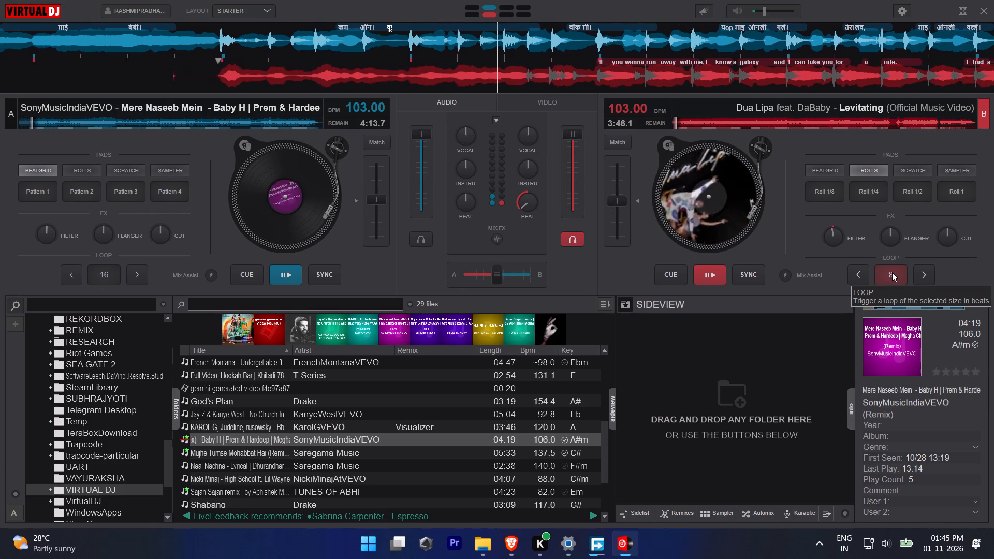
click(892, 272)
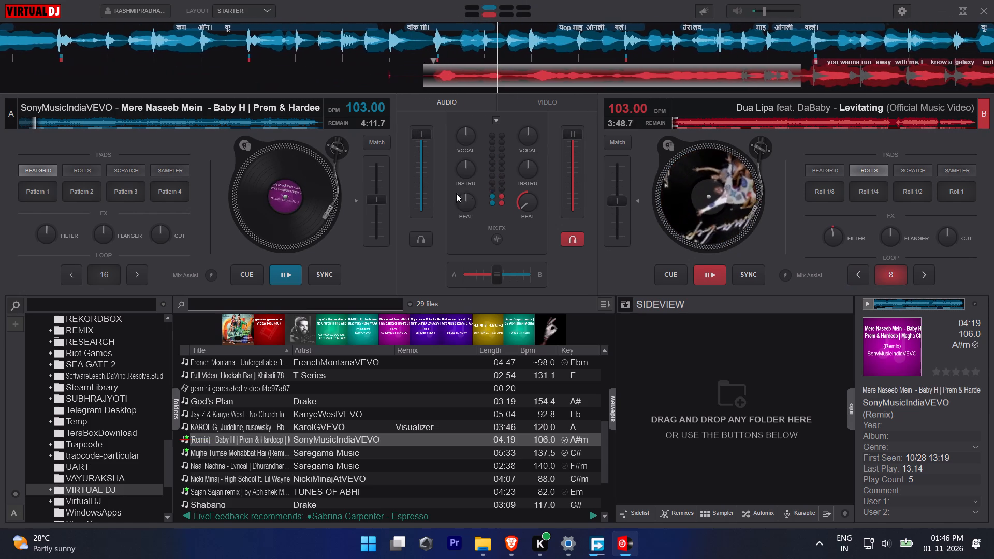
Fully cut deck A's instrumental and vocal levels, releasing deck B's 8-beat loop between the two cuts.
drag(468, 165, 462, 176)
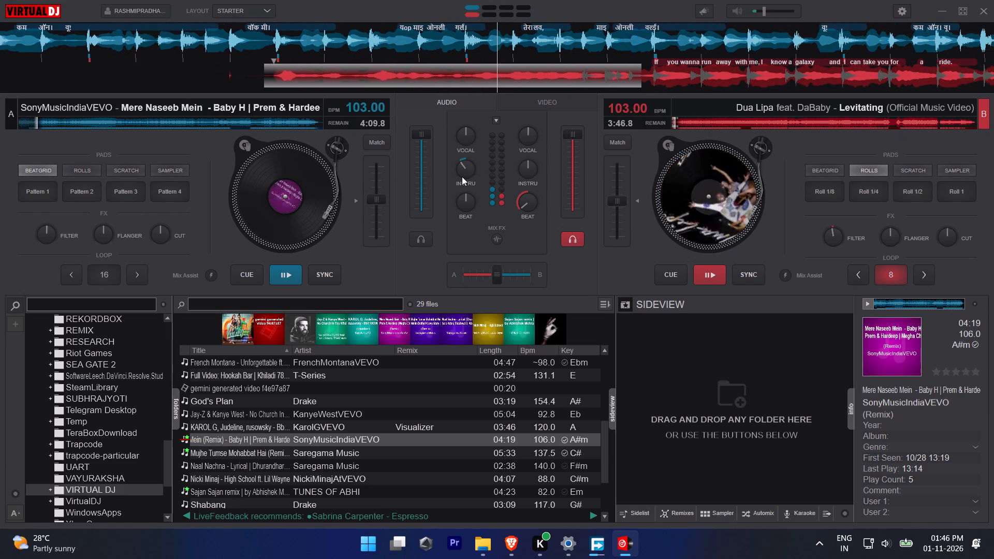
drag(462, 176, 467, 217)
click(890, 270)
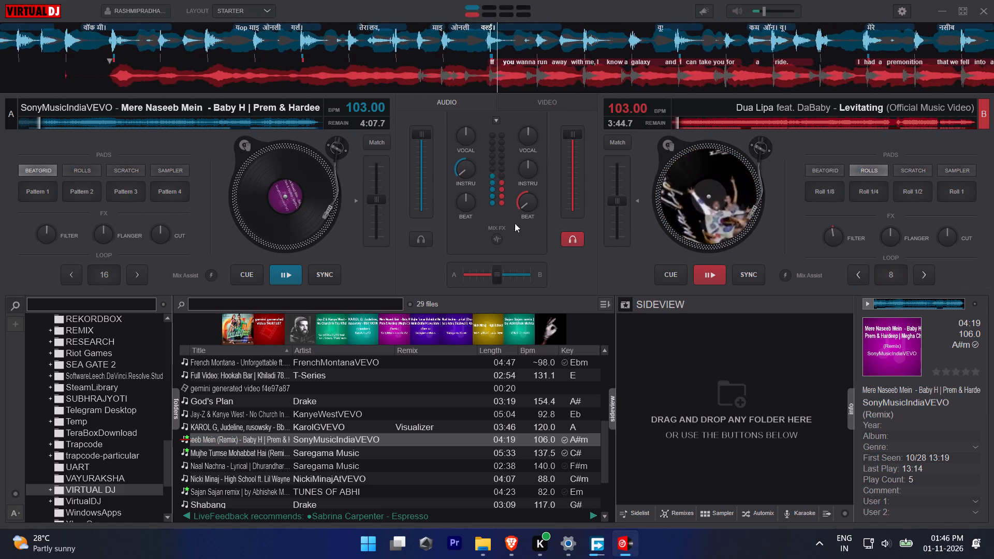
drag(470, 134, 398, 238)
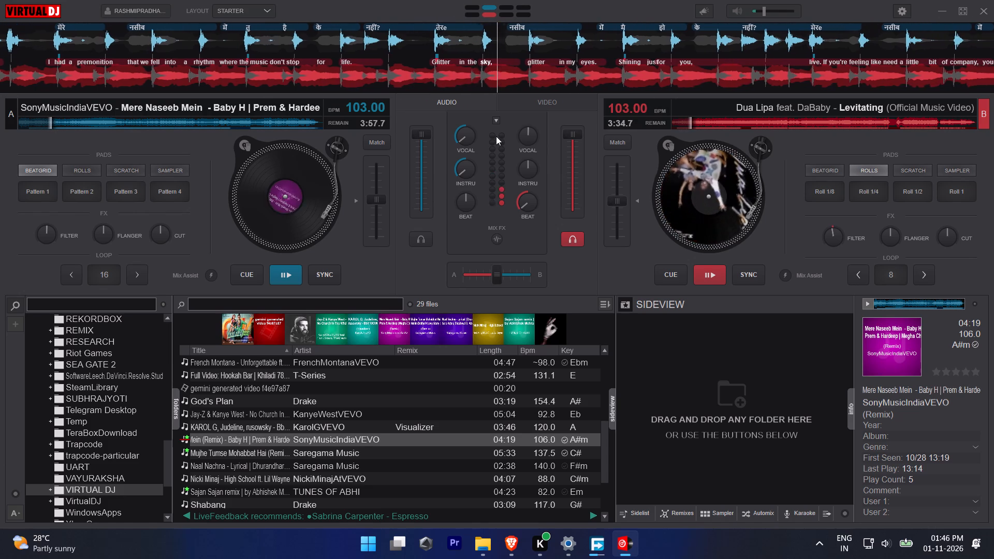
Restore deck A's vocal to 100% and fully cut deck B's vocal.
double_click(467, 137)
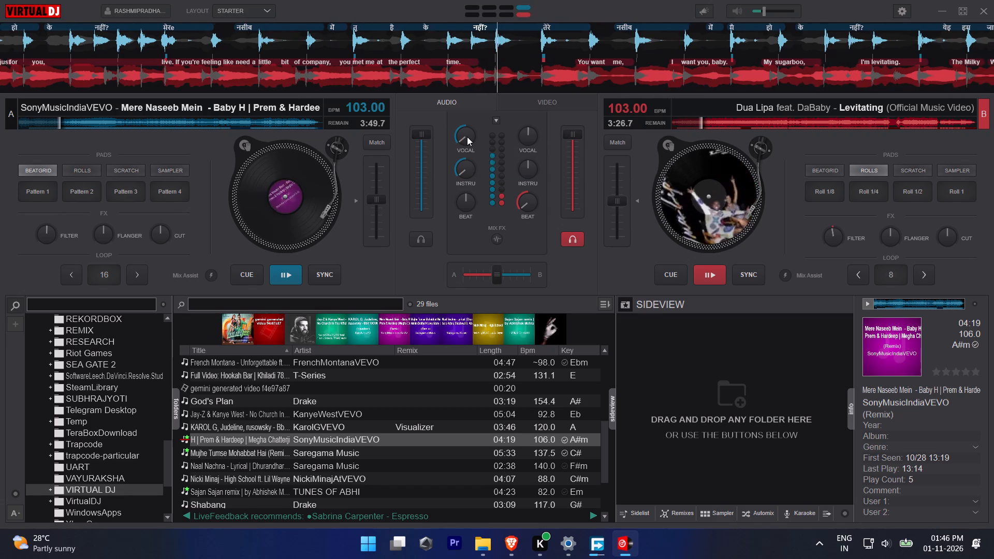
drag(534, 129, 443, 346)
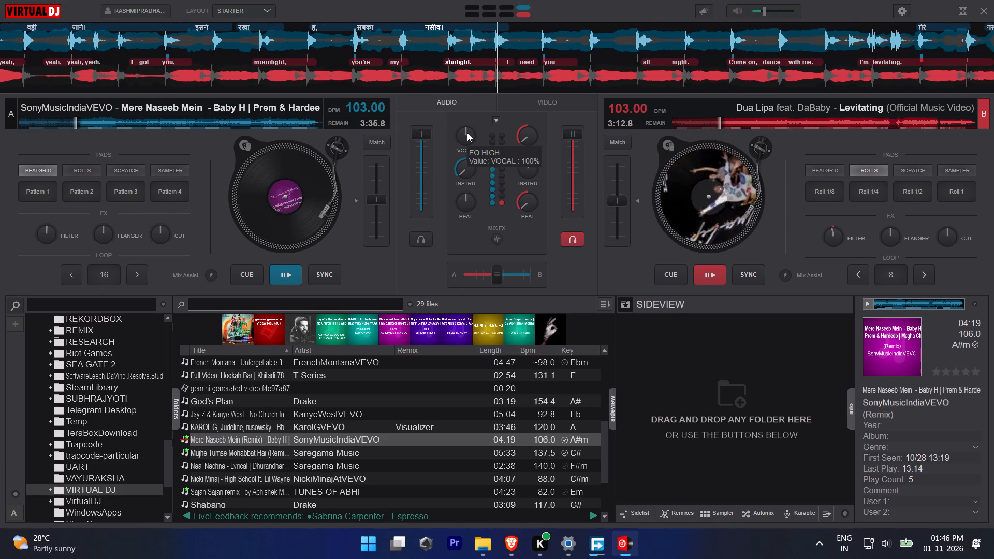
Cut deck A's vocal to nearly zero and restore deck B's vocal to neutral.
drag(466, 134, 485, 194)
double_click(529, 137)
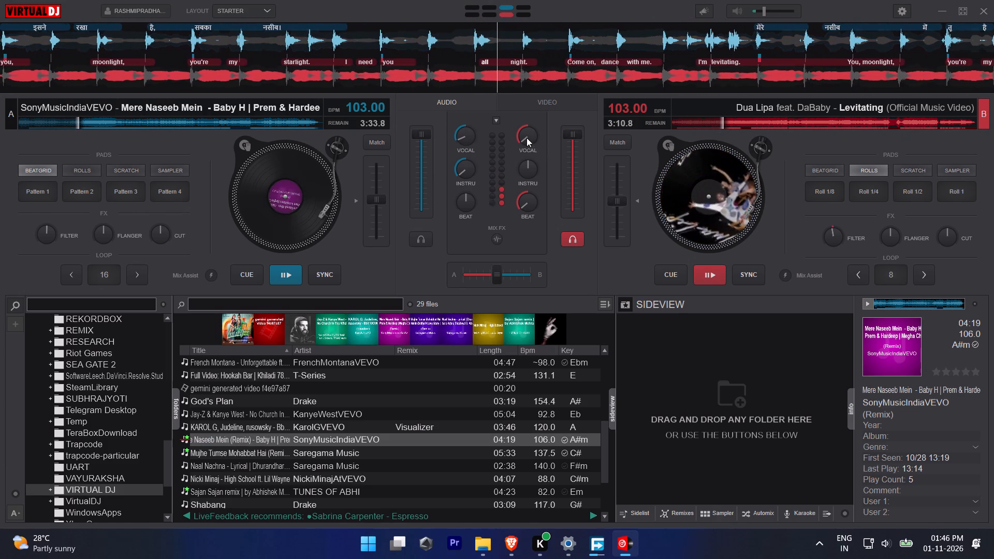
double_click(533, 137)
double_click(520, 142)
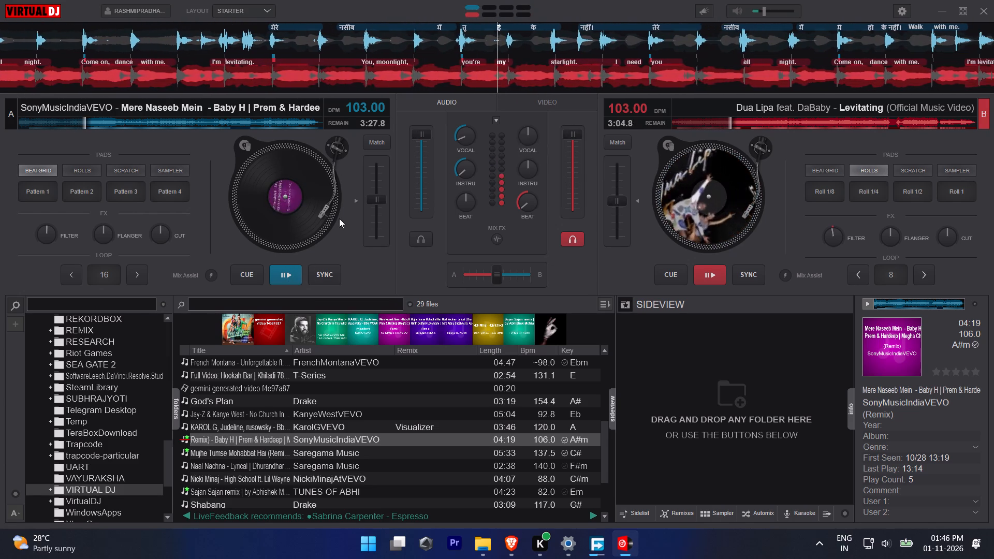
Pause both decks to end the take and stop the recording in the Record settings.
click(290, 272)
click(712, 271)
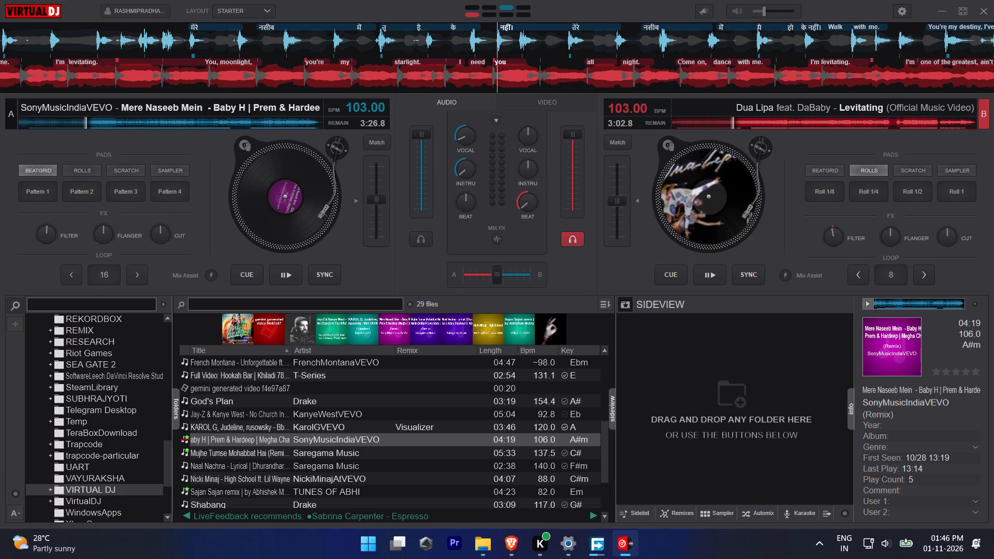
click(893, 11)
click(522, 229)
click(792, 60)
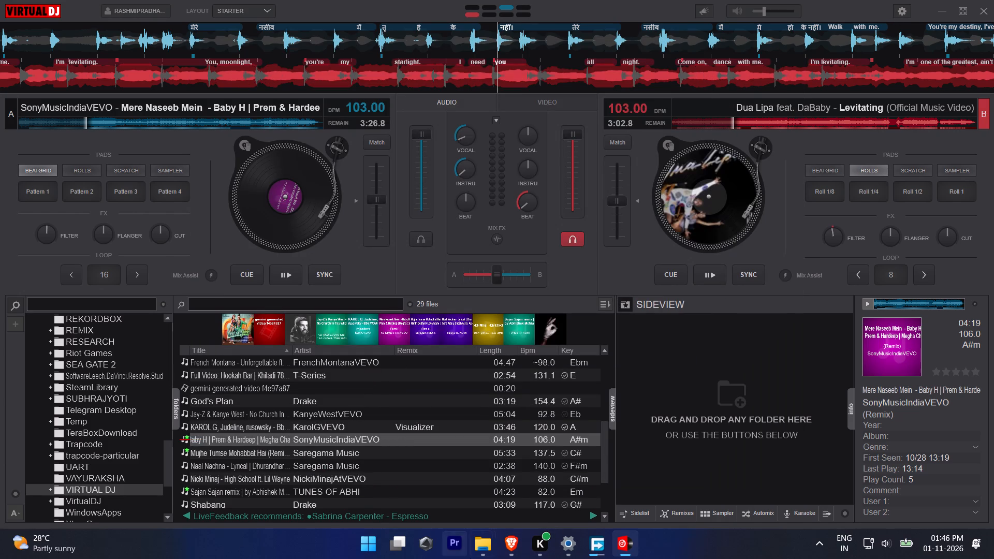
Switch to the REMIXES folder in File Explorer and listen to several parts of "MERE NASEEB MEIN X LEVITATING.mp3", closing the player when finished.
click(496, 558)
click(466, 481)
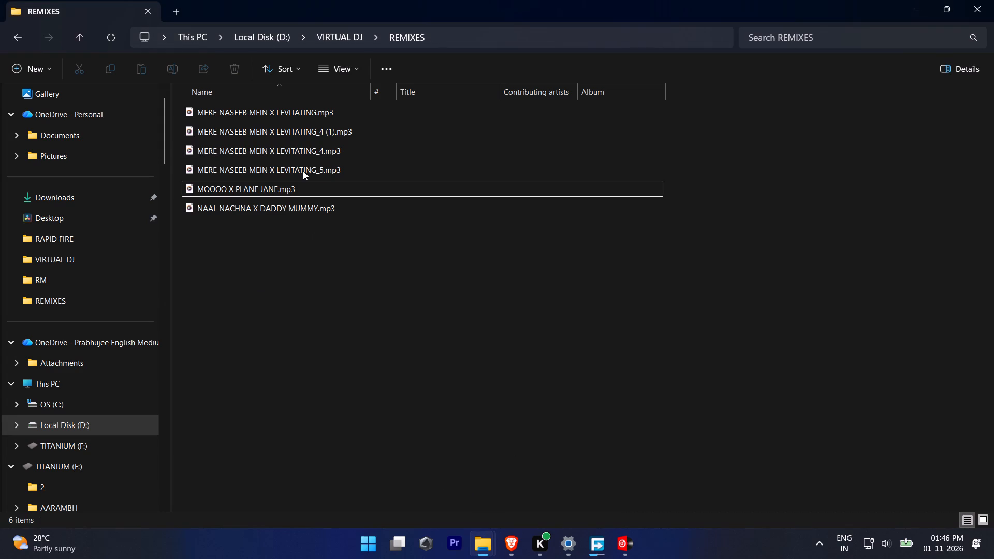
double_click(311, 111)
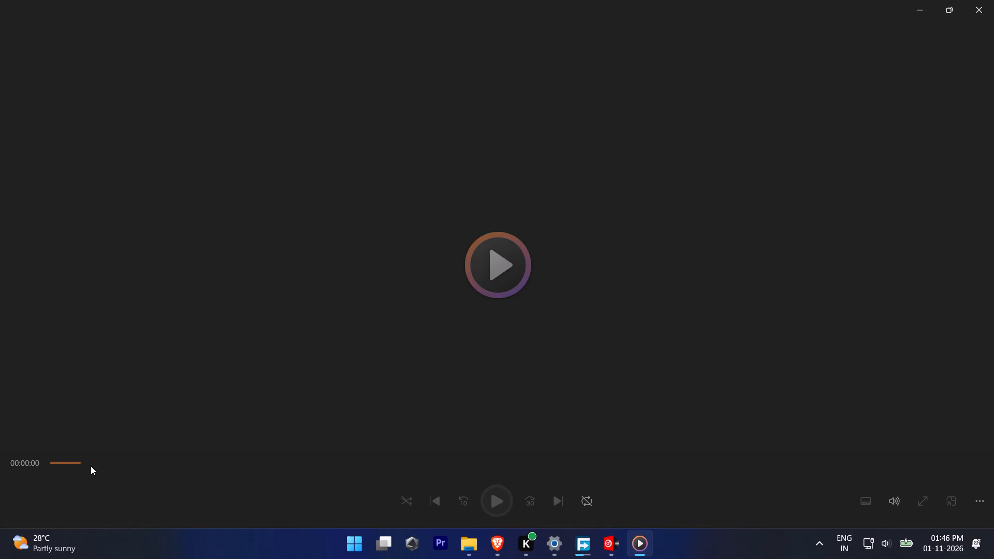
click(112, 465)
click(189, 460)
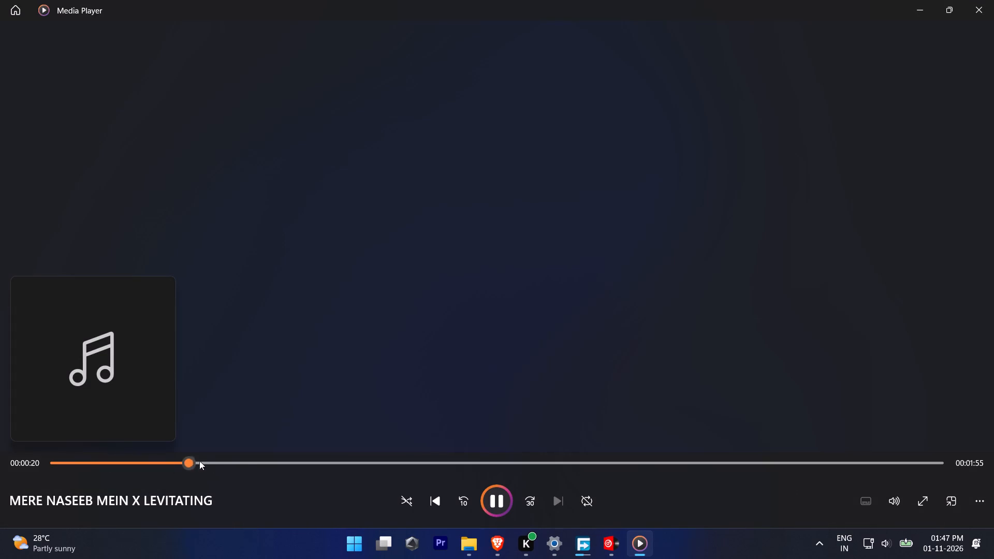
click(248, 463)
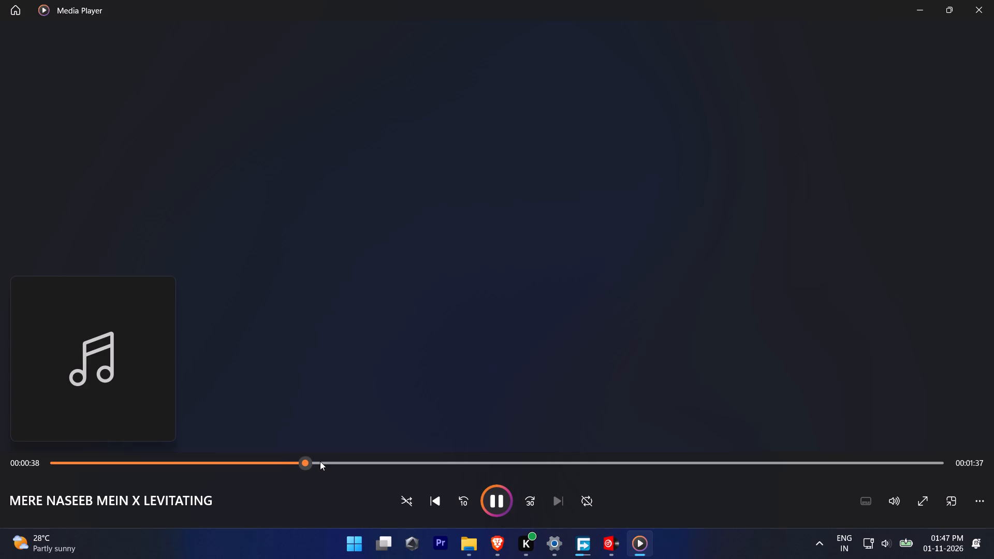
click(352, 462)
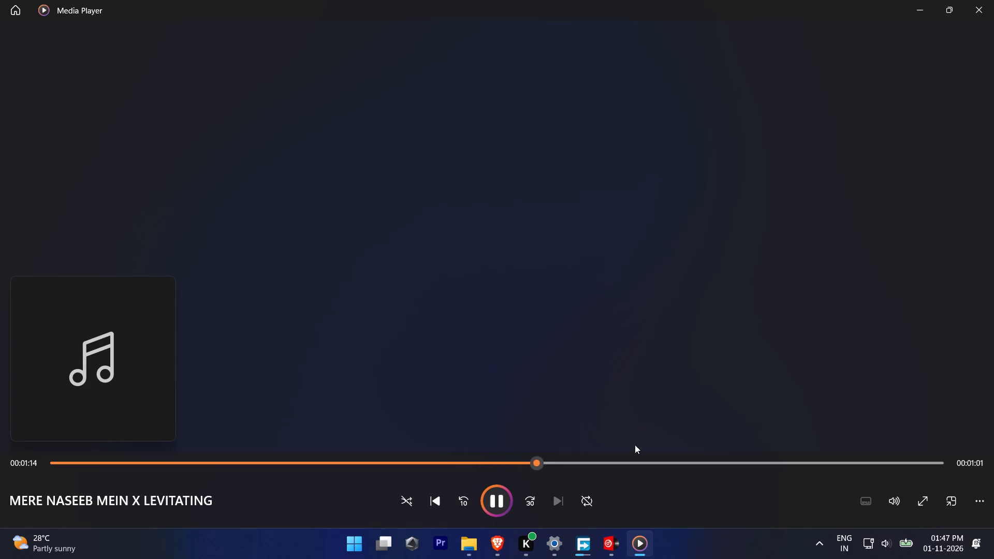
click(586, 454)
click(624, 459)
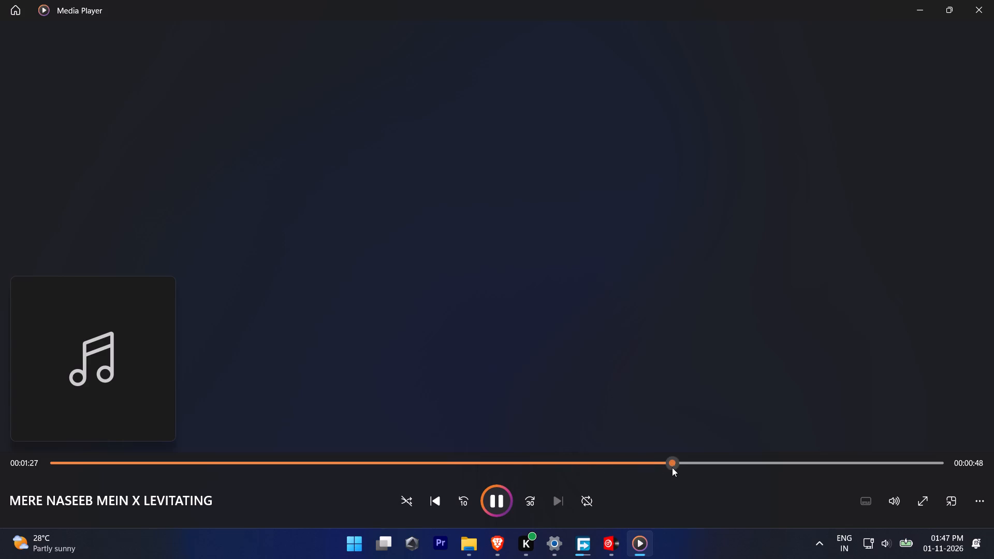
click(672, 467)
click(993, 0)
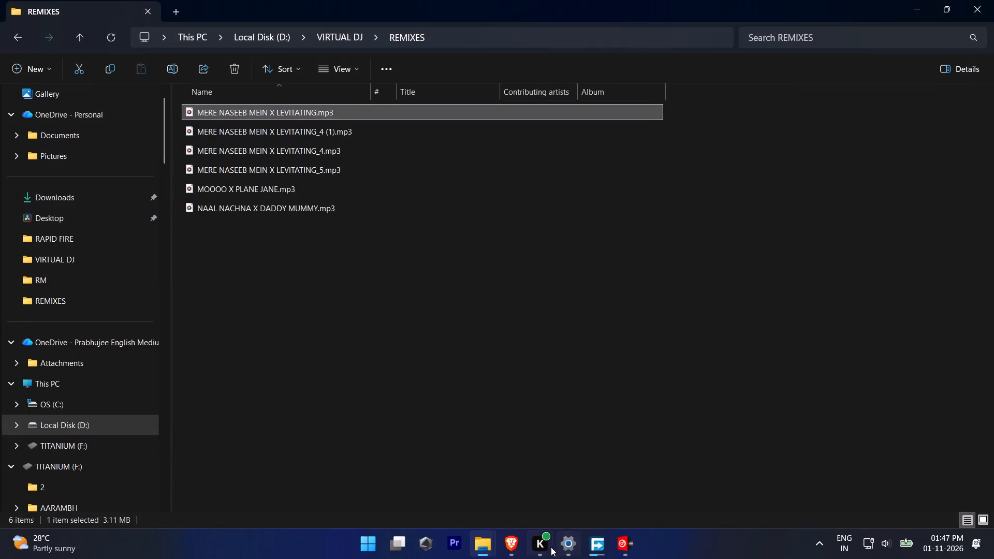